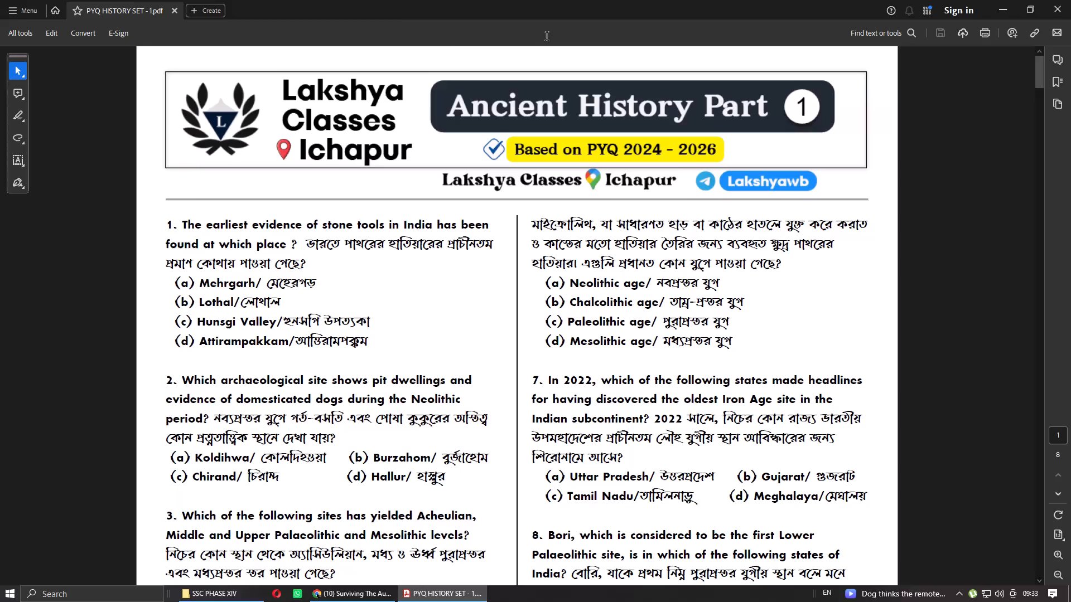
Copy the English wording of question 1 about India's earliest stone tools and search Google for it in Chrome.
{"action": "left_click_drag", "start_coordinate": [185, 225], "coordinate": [300, 243]}
{"action": "right_click", "coordinate": [279, 244]}
{"action": "left_click", "coordinate": [296, 252]}
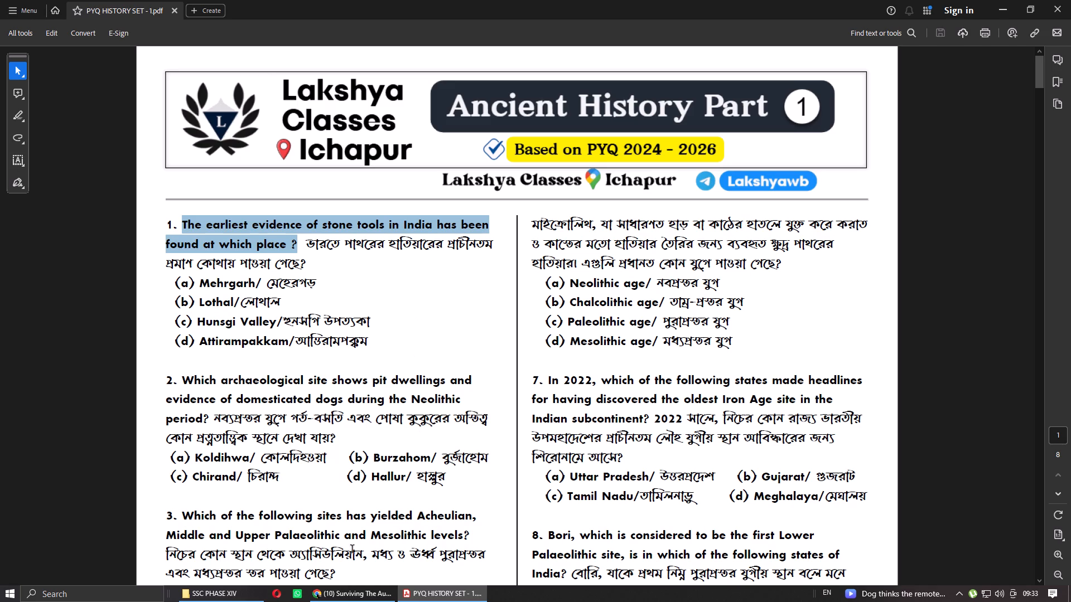
{"action": "left_click", "coordinate": [341, 593]}
{"action": "left_click_drag", "start_coordinate": [244, 7], "coordinate": [302, 5]}
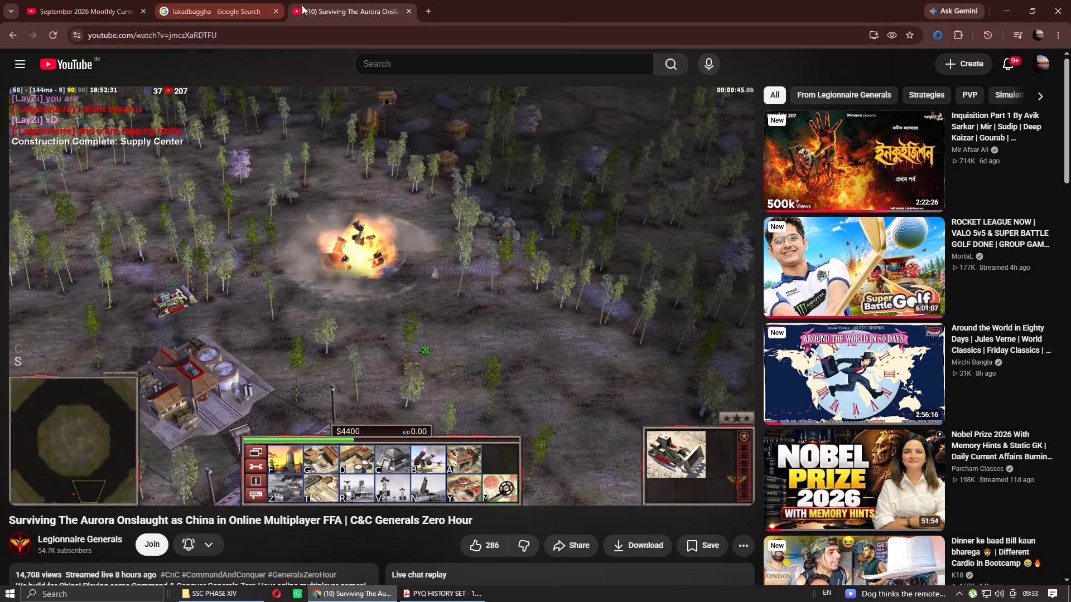
{"action": "left_click_drag", "start_coordinate": [302, 5], "coordinate": [332, 4]}
{"action": "scroll", "coordinate": [482, 140], "scroll_direction": "up", "scroll_amount": 5}
{"action": "right_click", "coordinate": [489, 84]}
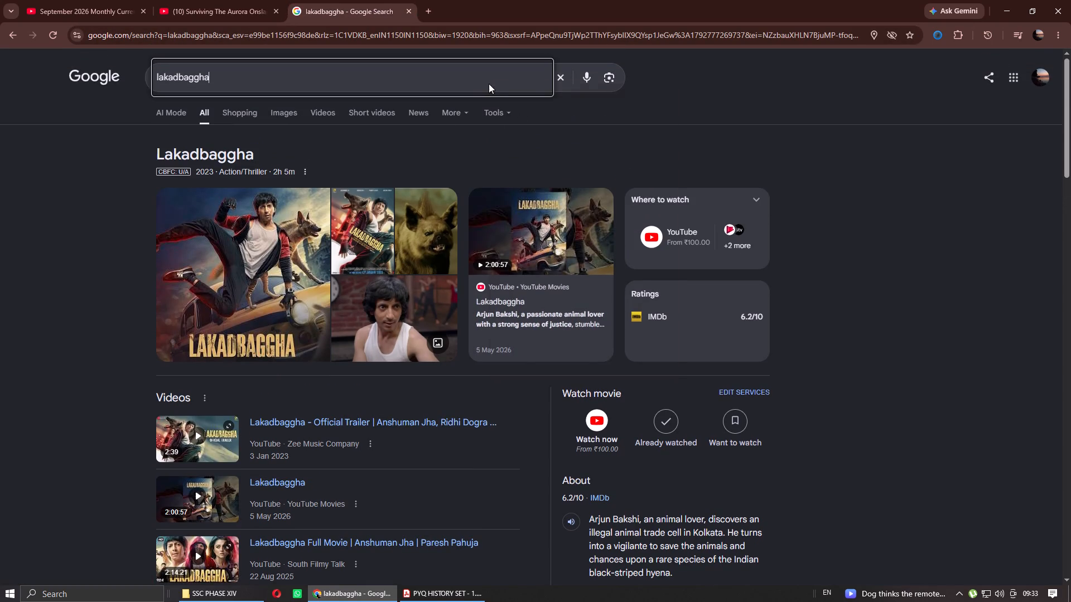
{"action": "left_click", "coordinate": [449, 80]}
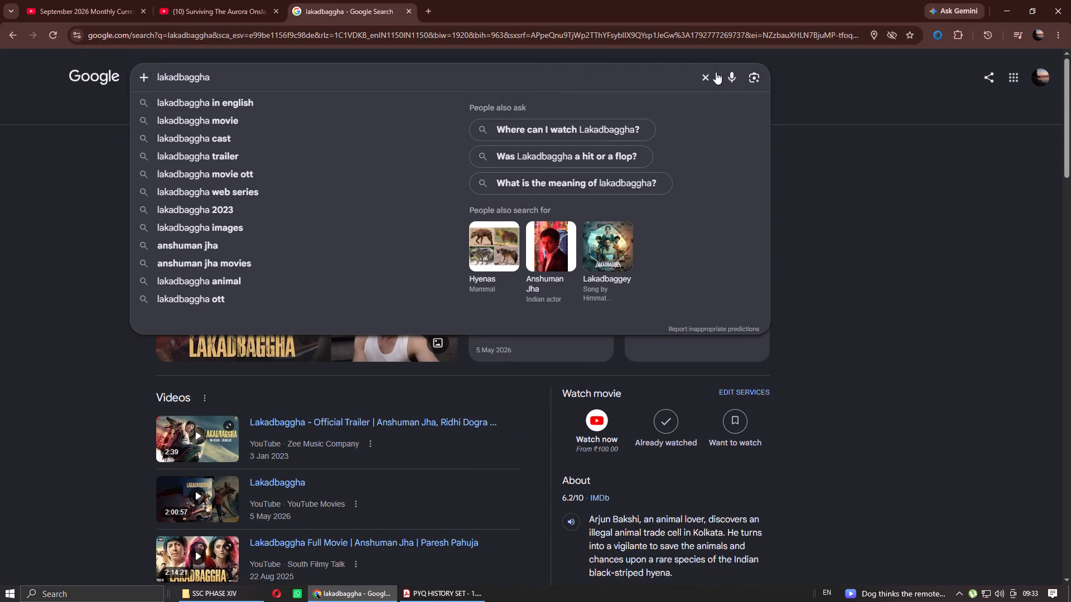
{"action": "left_click", "coordinate": [710, 75]}
{"action": "right_click", "coordinate": [531, 79]}
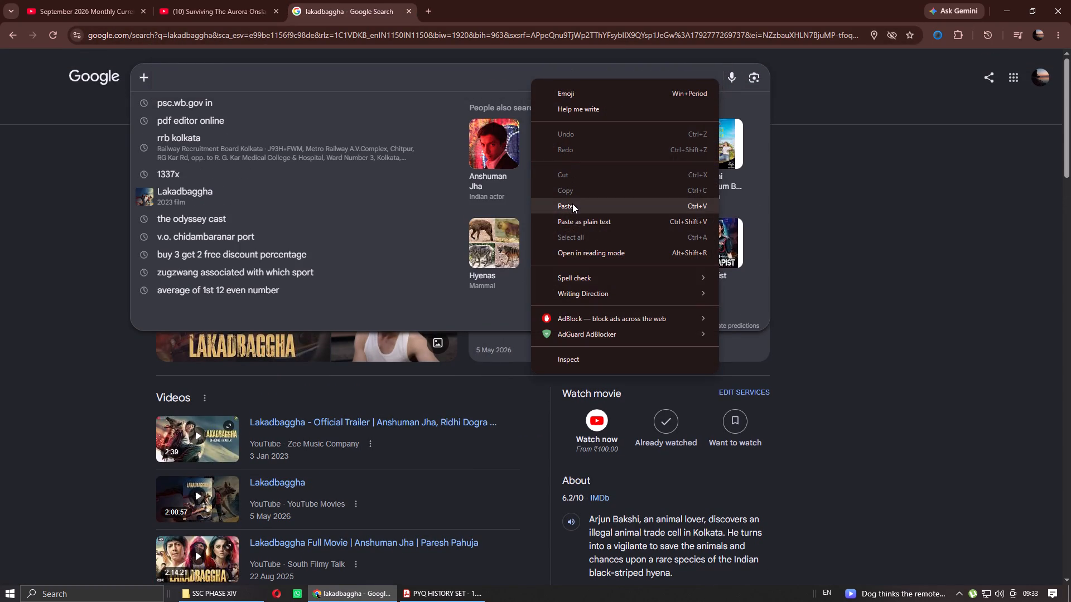
{"action": "left_click", "coordinate": [572, 203]}
{"action": "key", "text": "Return"}
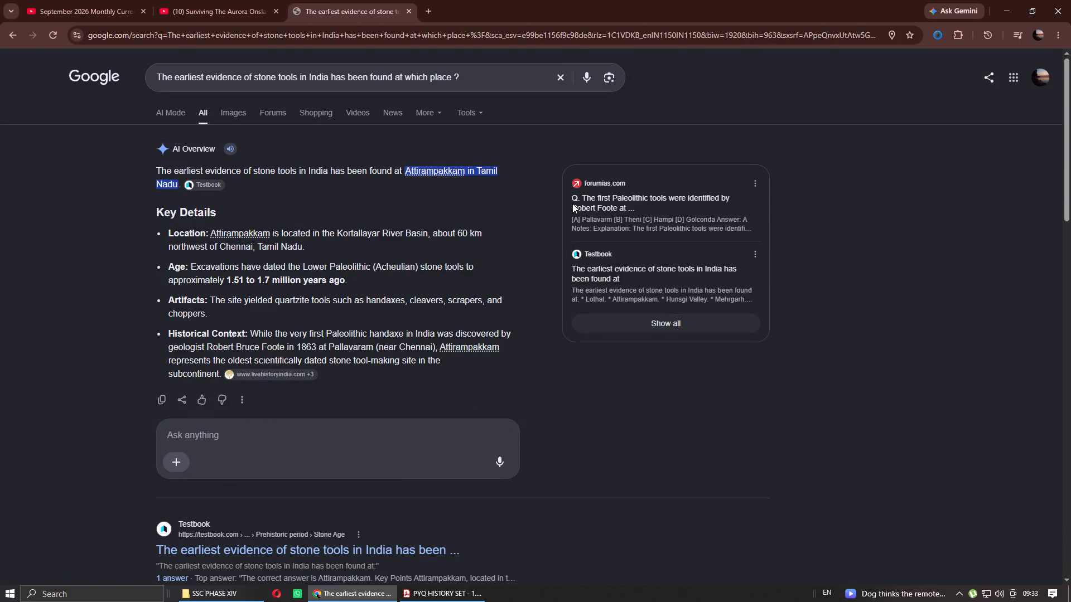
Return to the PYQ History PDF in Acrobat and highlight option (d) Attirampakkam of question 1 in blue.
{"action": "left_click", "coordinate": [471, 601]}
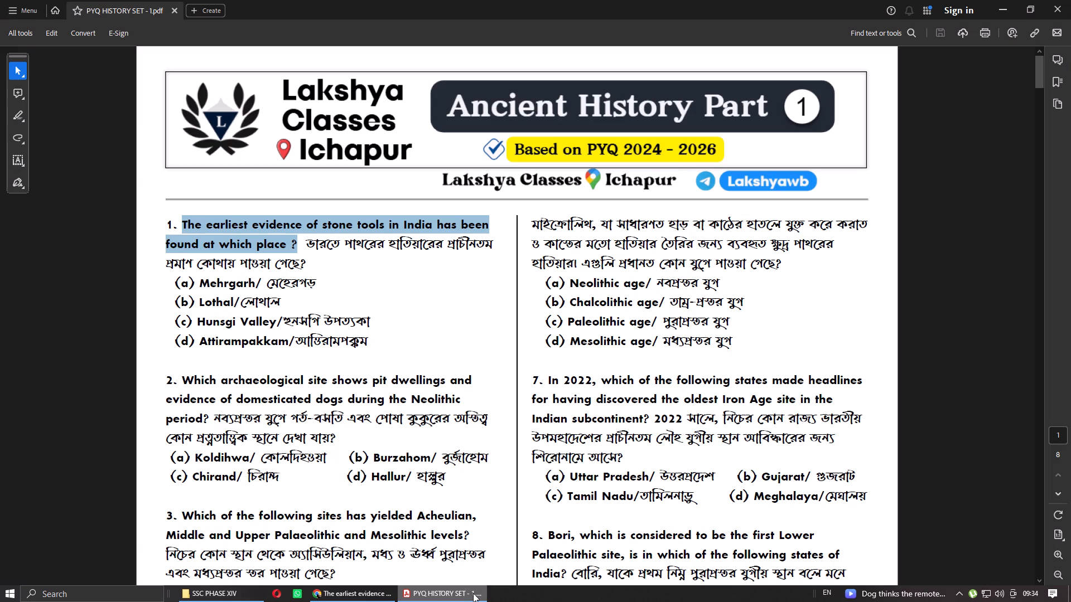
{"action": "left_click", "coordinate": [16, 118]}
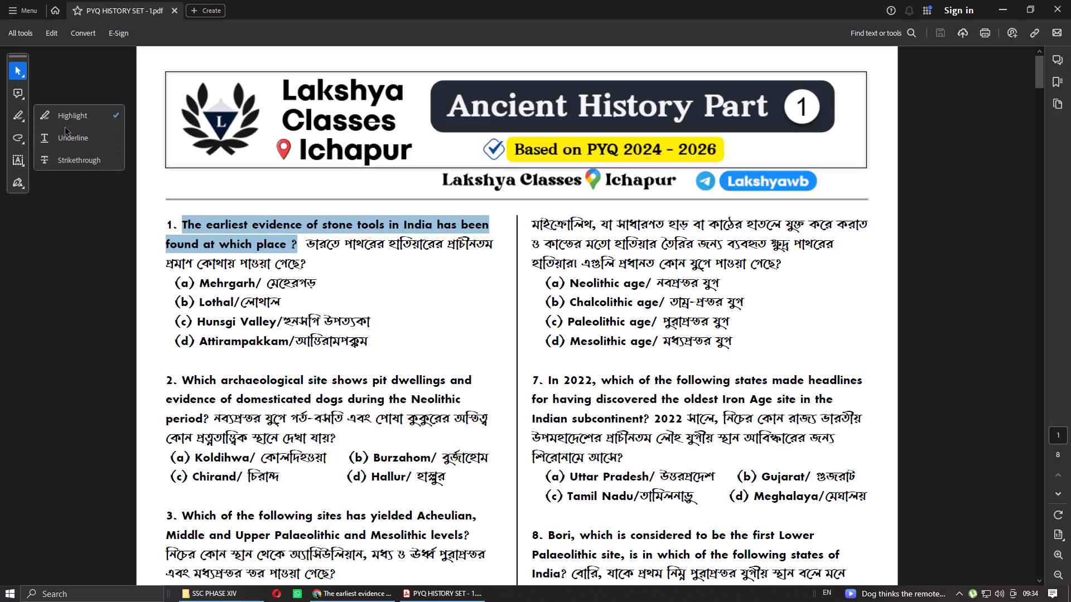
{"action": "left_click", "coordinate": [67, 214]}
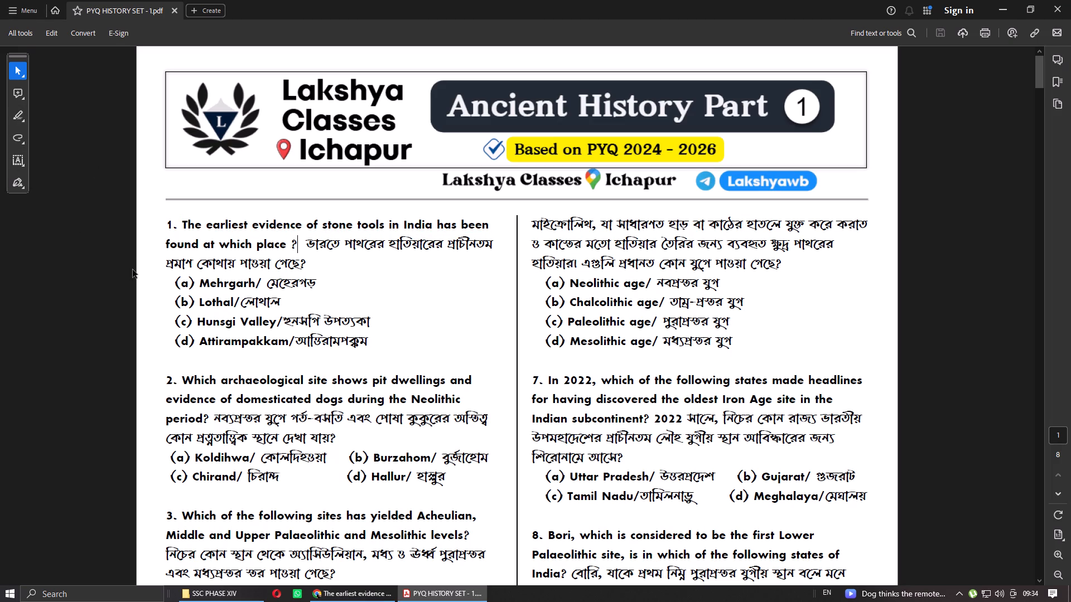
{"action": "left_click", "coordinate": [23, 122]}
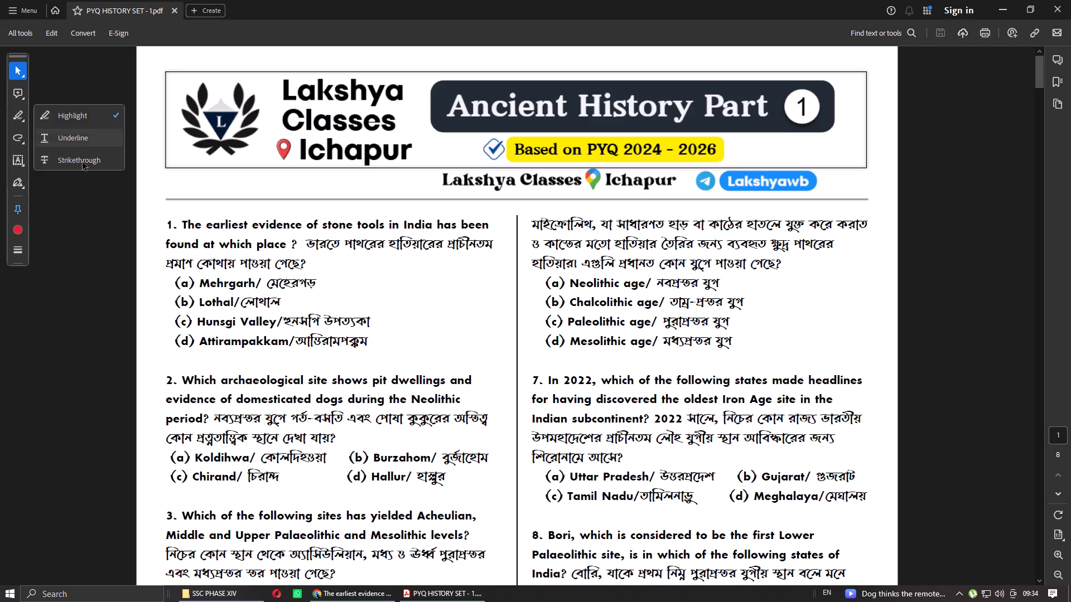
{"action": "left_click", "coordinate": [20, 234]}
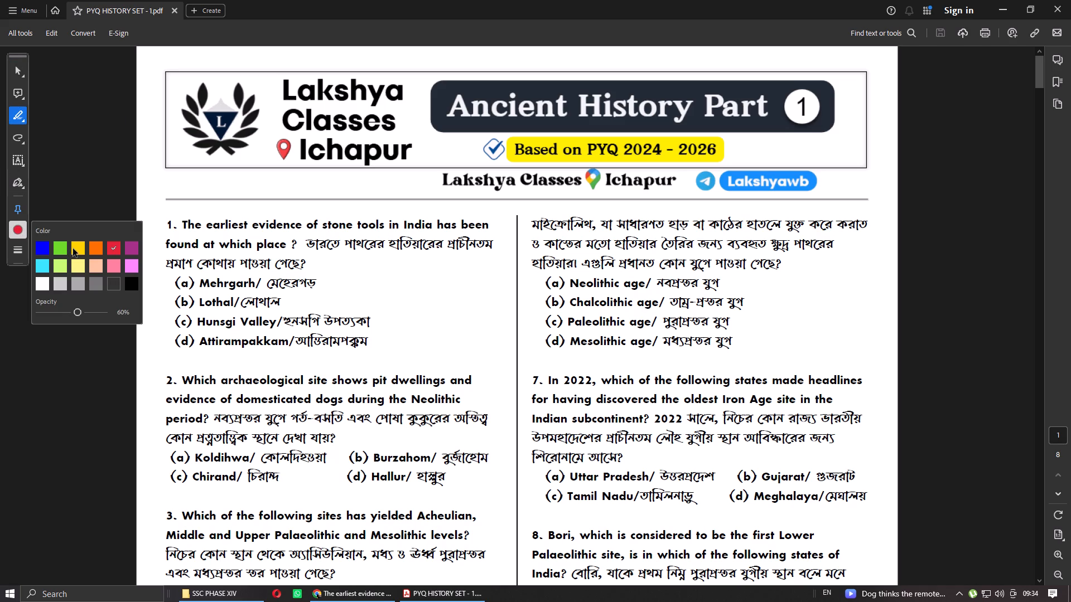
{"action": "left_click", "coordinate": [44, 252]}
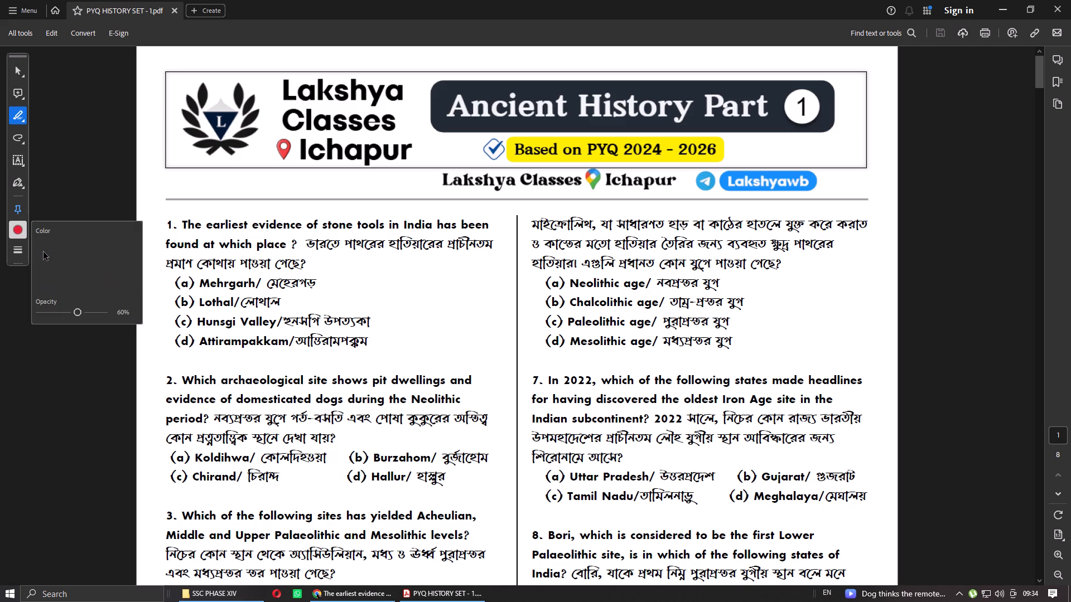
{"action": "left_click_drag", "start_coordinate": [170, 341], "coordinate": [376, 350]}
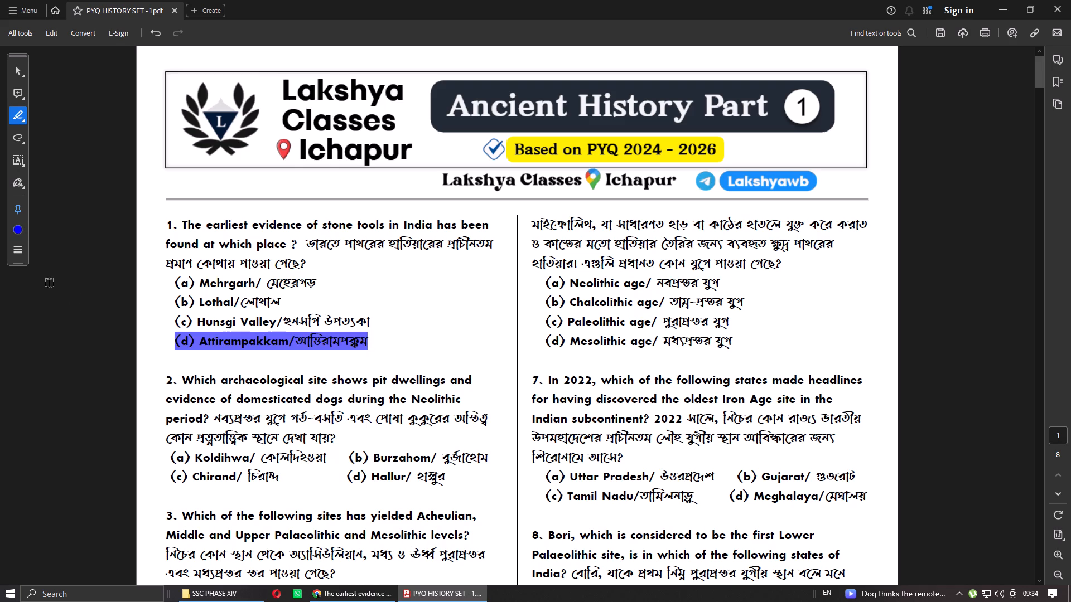
Set the text highlighter's colour to green.
{"action": "left_click", "coordinate": [23, 234]}
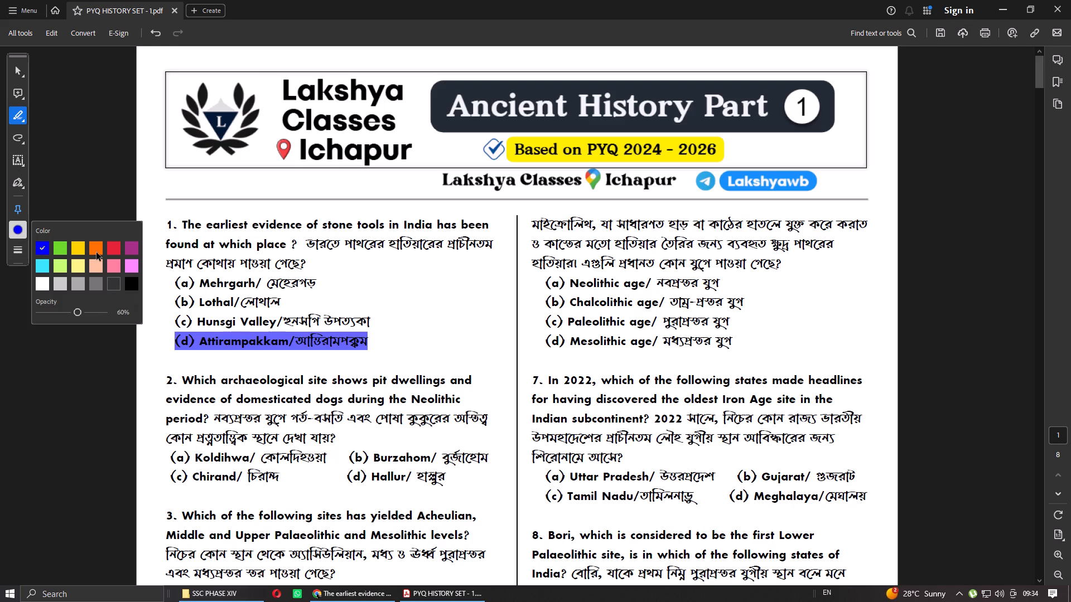
{"action": "left_click", "coordinate": [60, 247]}
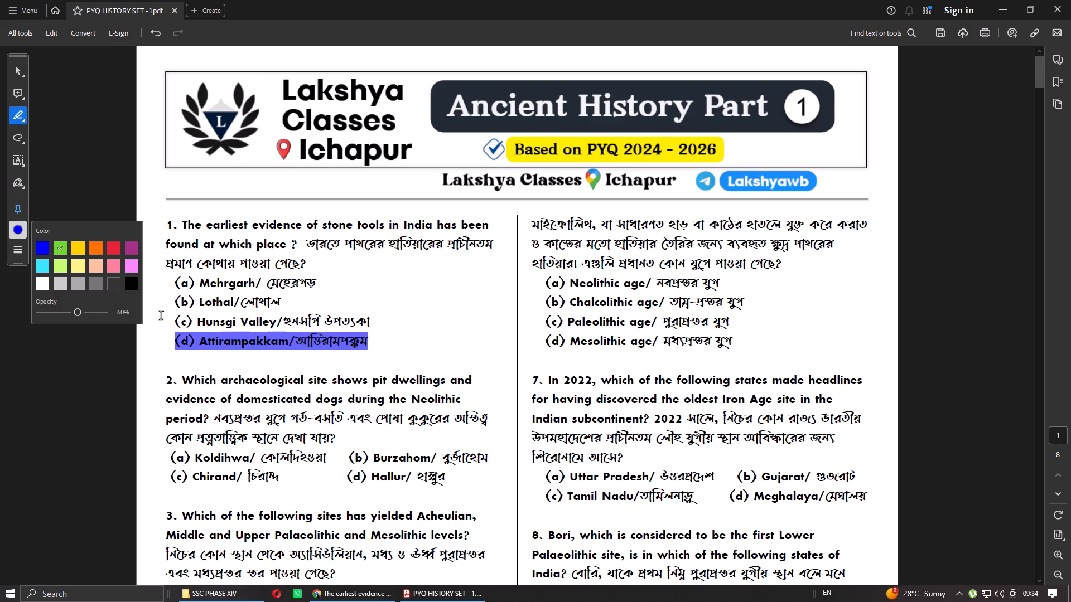
{"action": "left_click", "coordinate": [161, 316]}
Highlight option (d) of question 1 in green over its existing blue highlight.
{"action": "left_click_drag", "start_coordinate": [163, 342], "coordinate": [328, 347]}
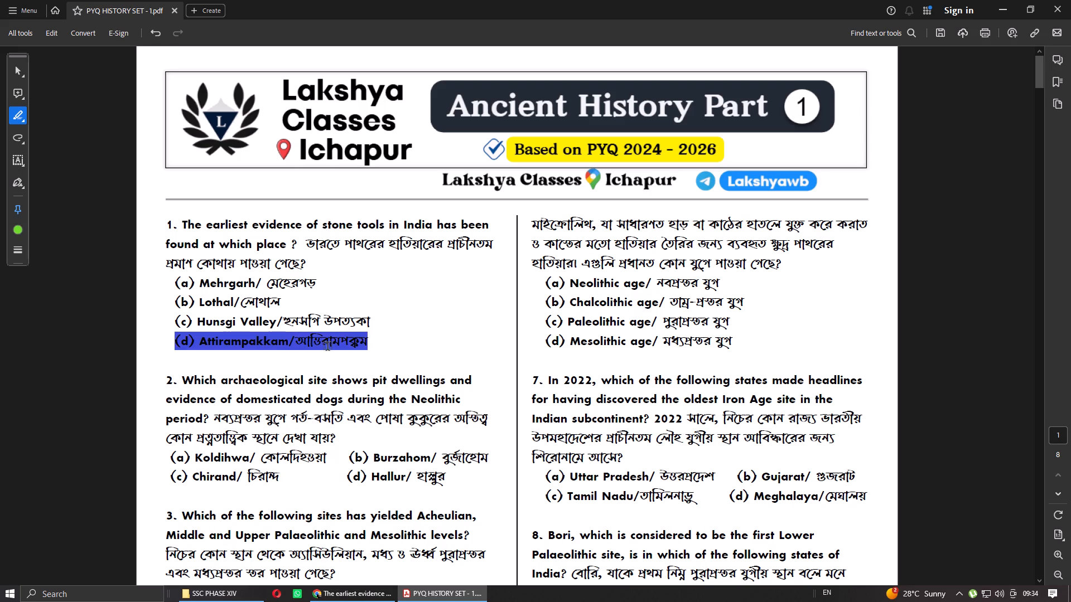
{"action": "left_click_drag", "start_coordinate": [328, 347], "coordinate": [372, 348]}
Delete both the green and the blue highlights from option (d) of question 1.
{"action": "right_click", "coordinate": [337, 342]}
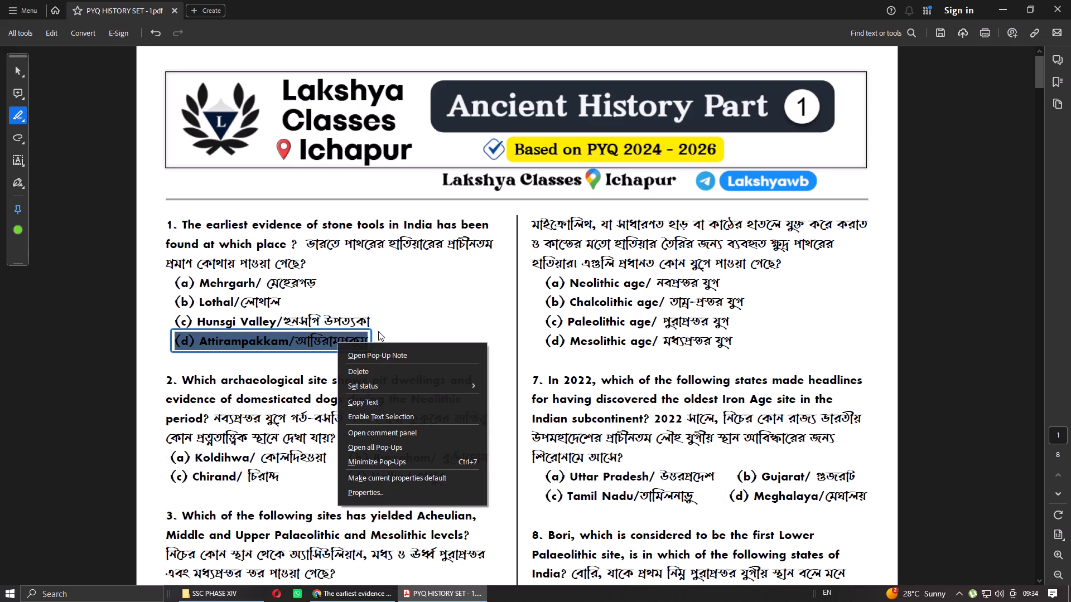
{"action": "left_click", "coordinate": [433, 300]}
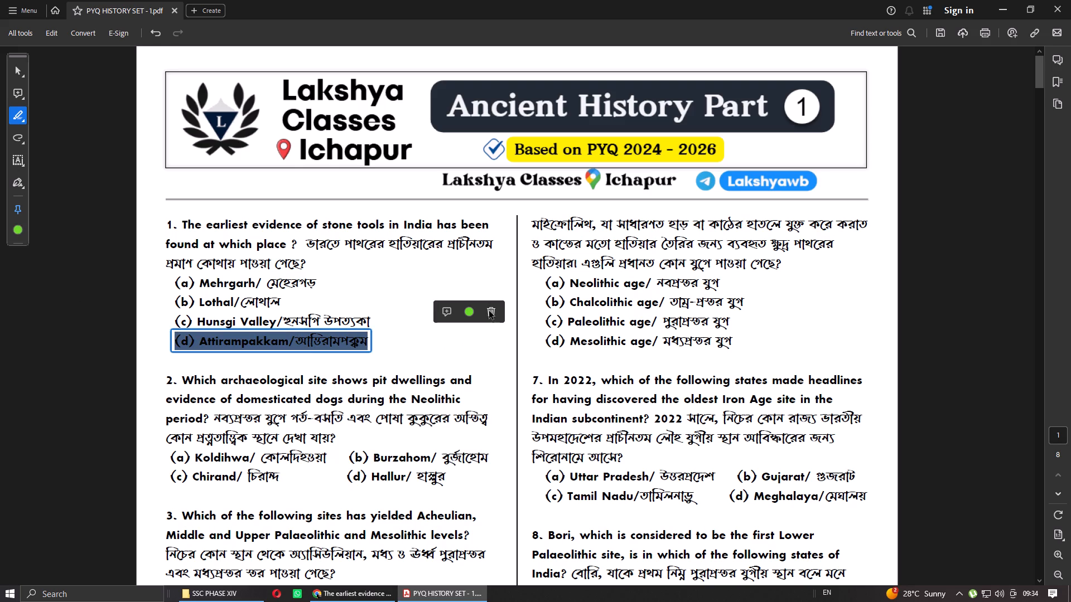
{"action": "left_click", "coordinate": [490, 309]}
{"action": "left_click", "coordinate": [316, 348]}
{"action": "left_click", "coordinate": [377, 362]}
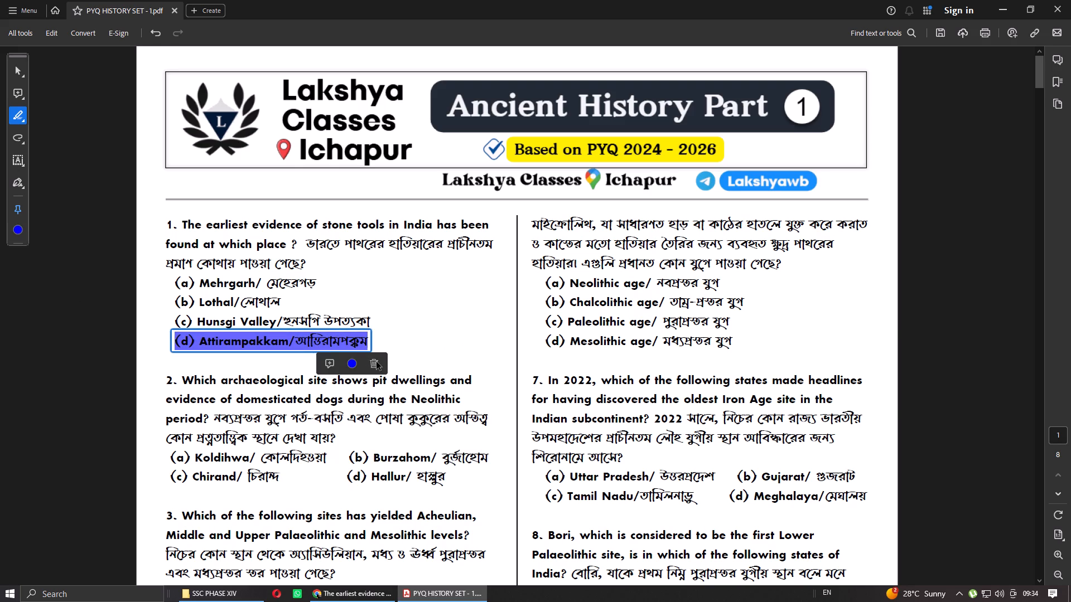
Highlight the whole line of option (d) Attirampakkam, including its Bengali text, in green.
{"action": "left_click", "coordinate": [16, 230]}
{"action": "left_click", "coordinate": [16, 230]}
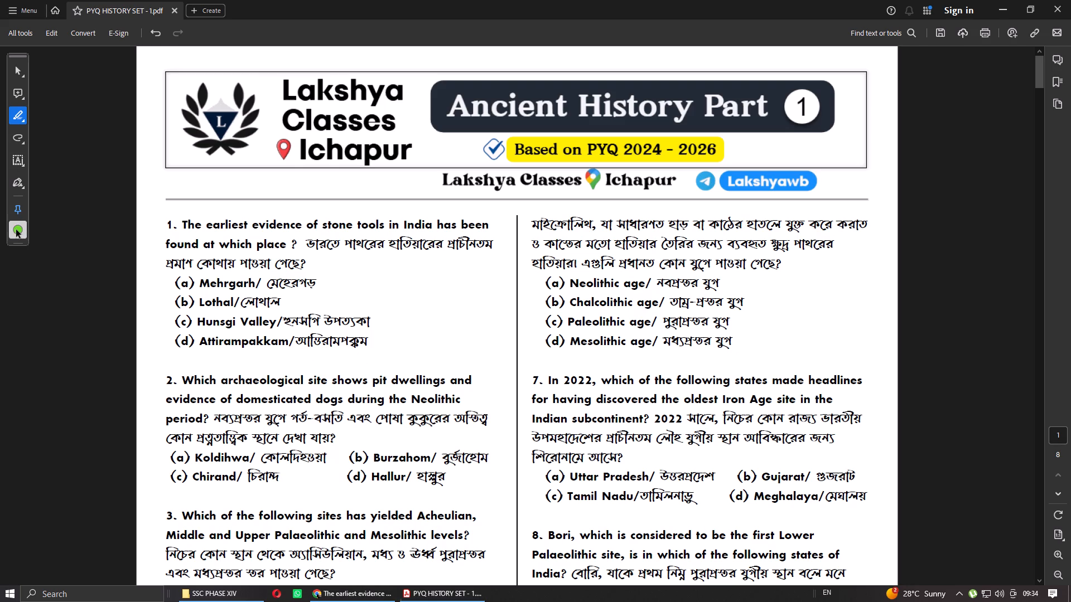
{"action": "left_click_drag", "start_coordinate": [173, 342], "coordinate": [250, 342]}
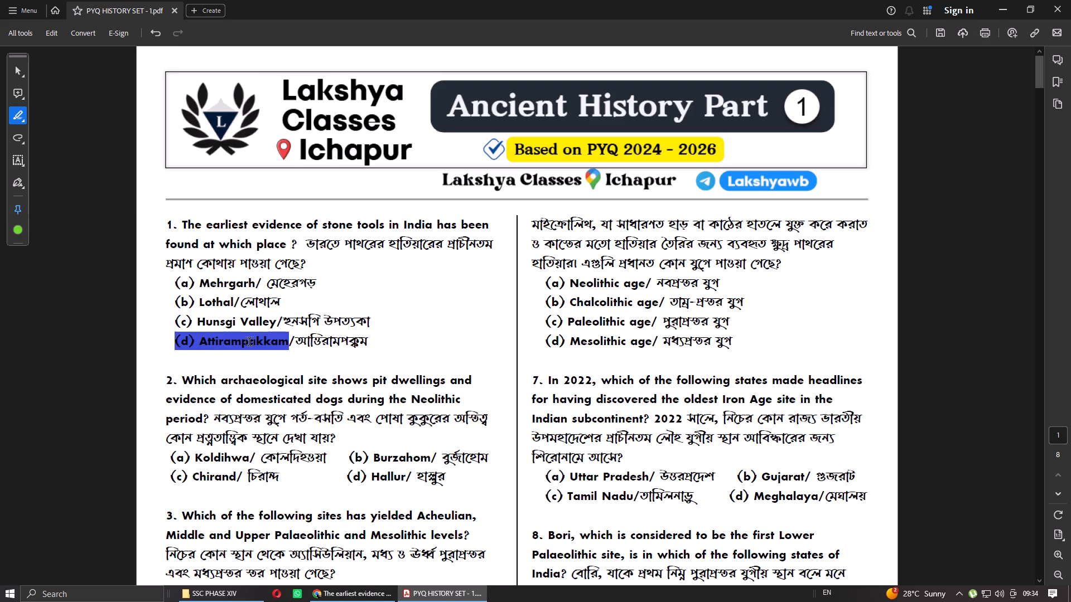
{"action": "left_click_drag", "start_coordinate": [250, 342], "coordinate": [308, 341]}
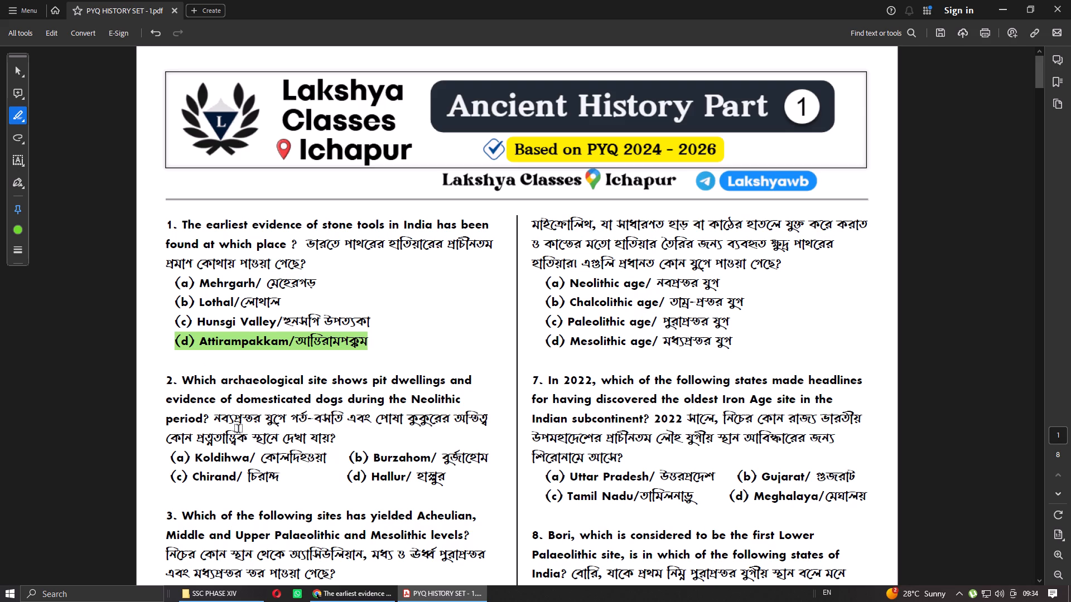
In File Explorer, open the HISTORY Word document from the Study > QUESTION COMPILATION folder on drive F, and minimise the folder window.
{"action": "left_click", "coordinate": [225, 601]}
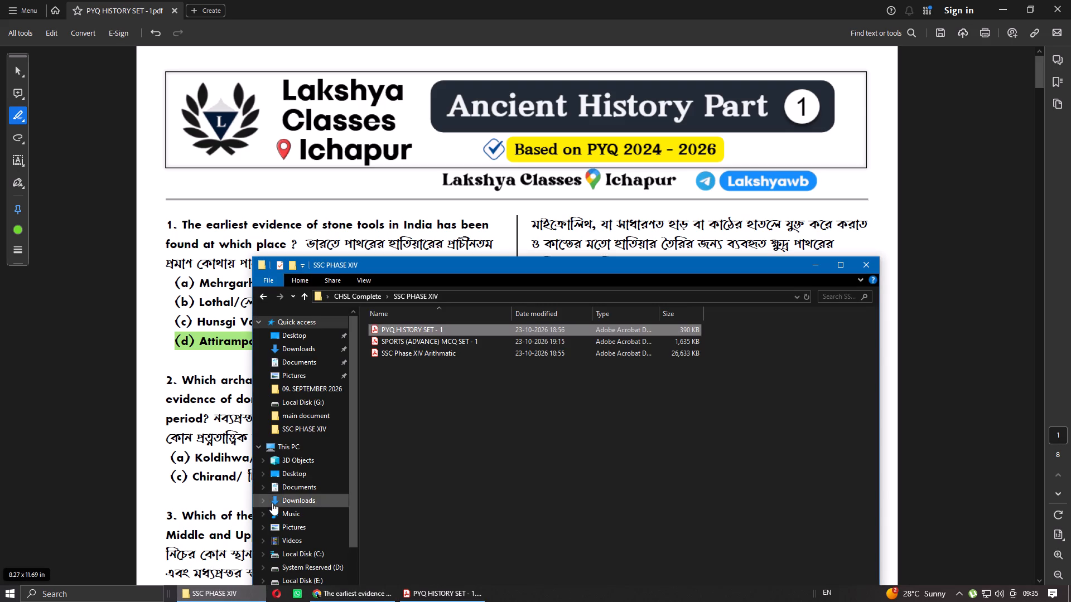
{"action": "scroll", "coordinate": [308, 509], "scroll_direction": "down", "scroll_amount": 2}
{"action": "left_click", "coordinate": [331, 529]}
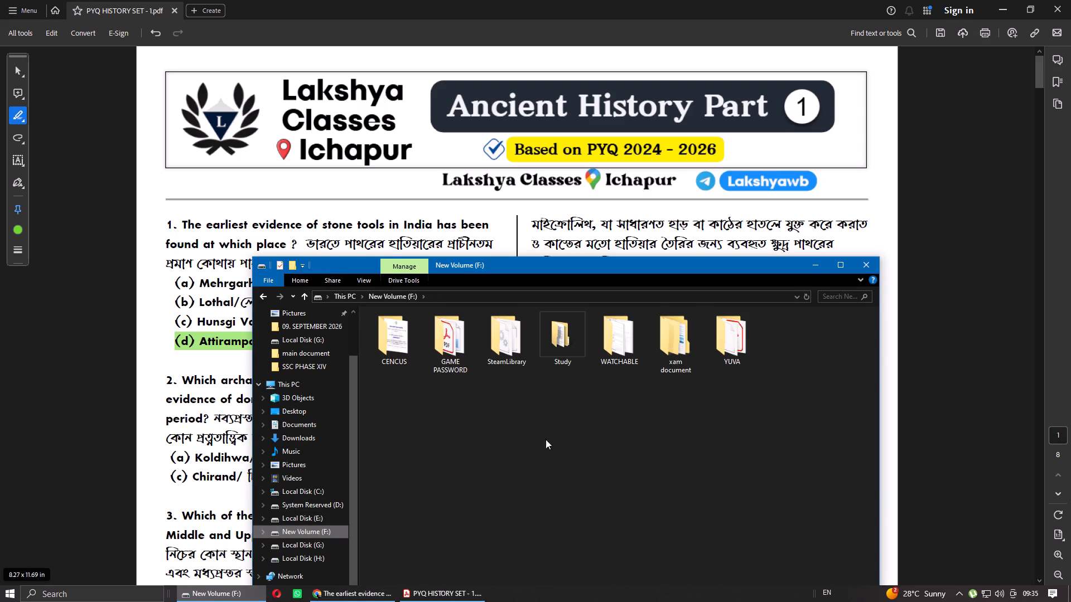
{"action": "double_click", "coordinate": [565, 336]}
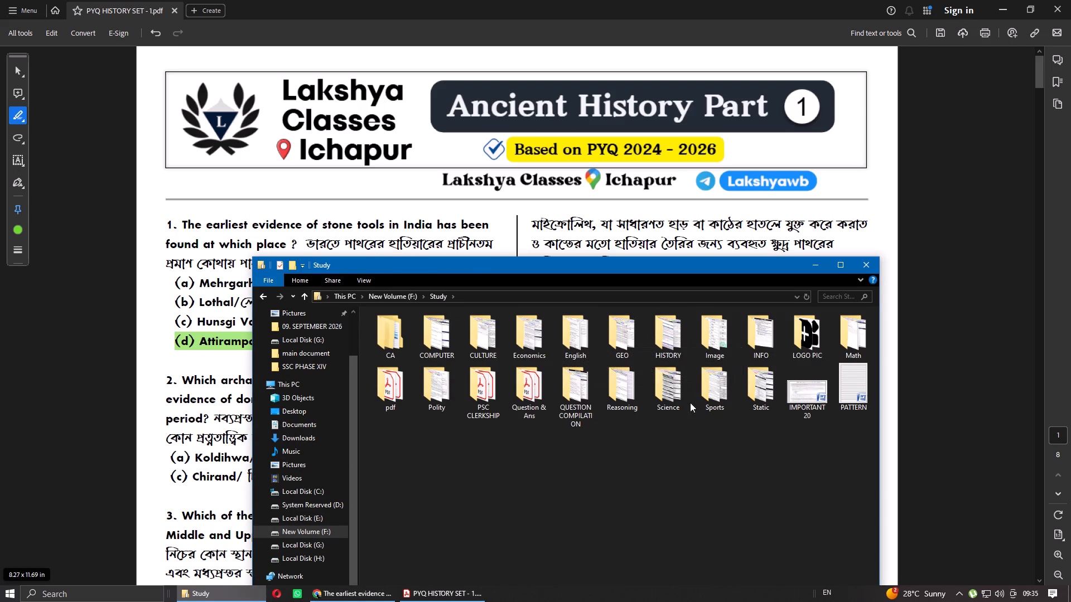
{"action": "double_click", "coordinate": [587, 391]}
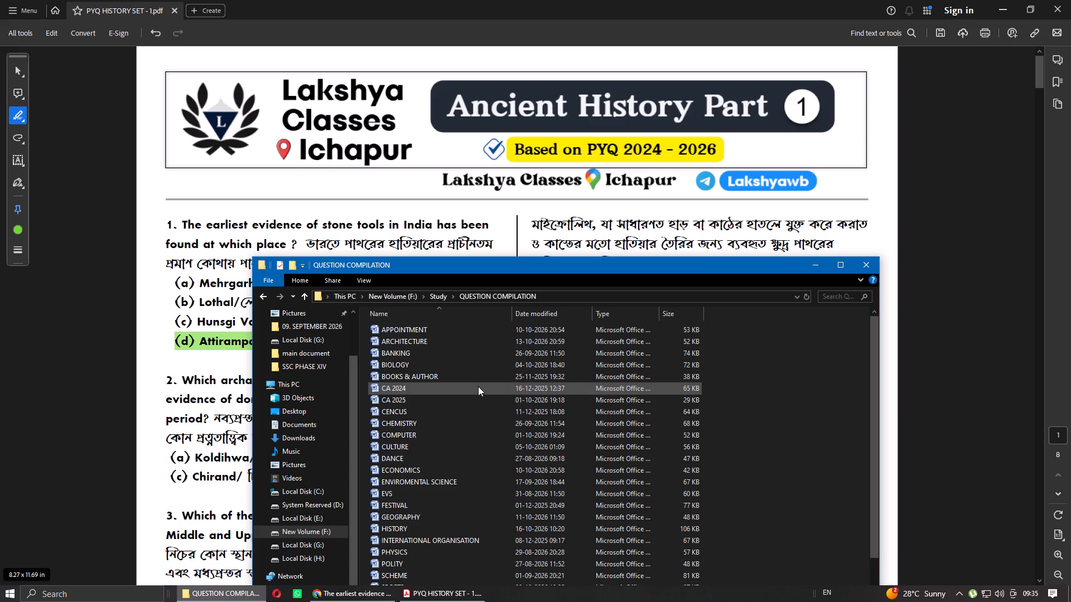
{"action": "scroll", "coordinate": [431, 463], "scroll_direction": "down", "scroll_amount": 1}
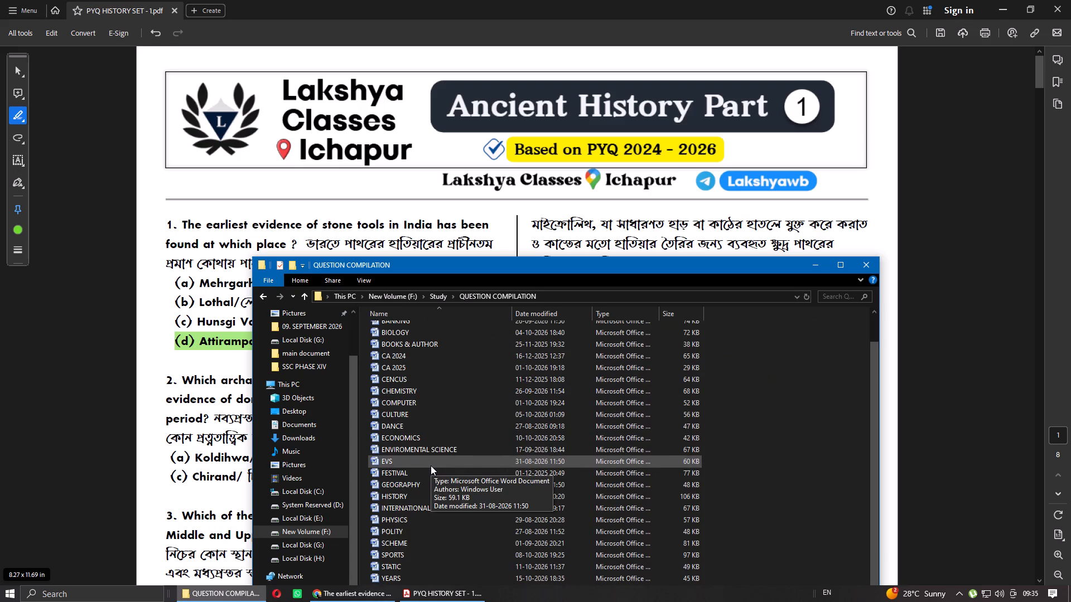
{"action": "double_click", "coordinate": [411, 498]}
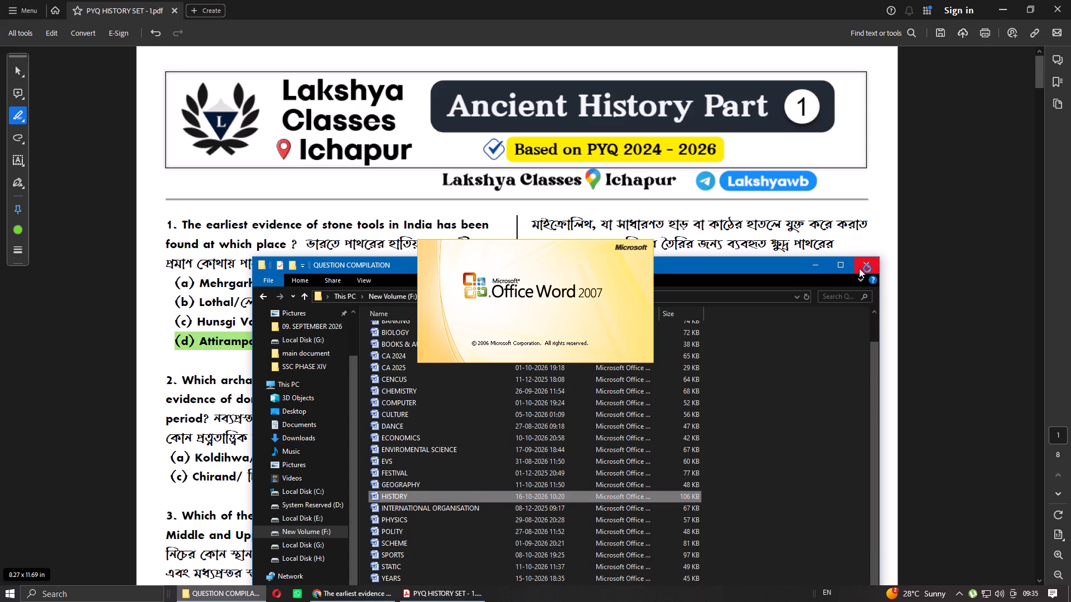
{"action": "left_click", "coordinate": [816, 260]}
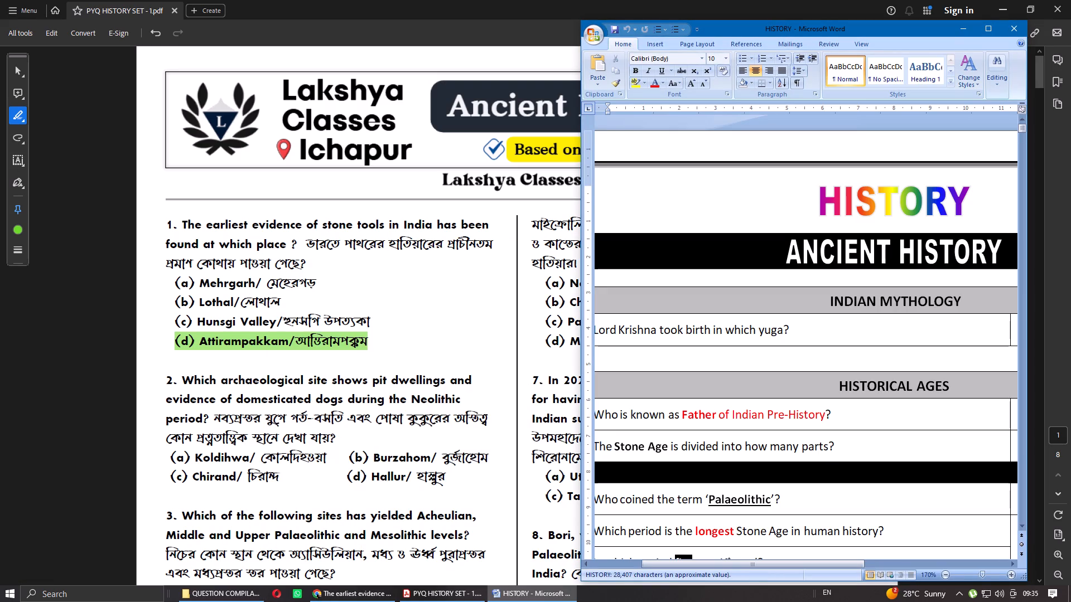
Maximise the HISTORY document and read through the Historical Ages questions from the Palaeolithic to the Neolithic section for question 2's answer.
{"action": "left_click_drag", "start_coordinate": [711, 567], "coordinate": [669, 566]}
{"action": "scroll", "coordinate": [952, 421], "scroll_direction": "down", "scroll_amount": 3}
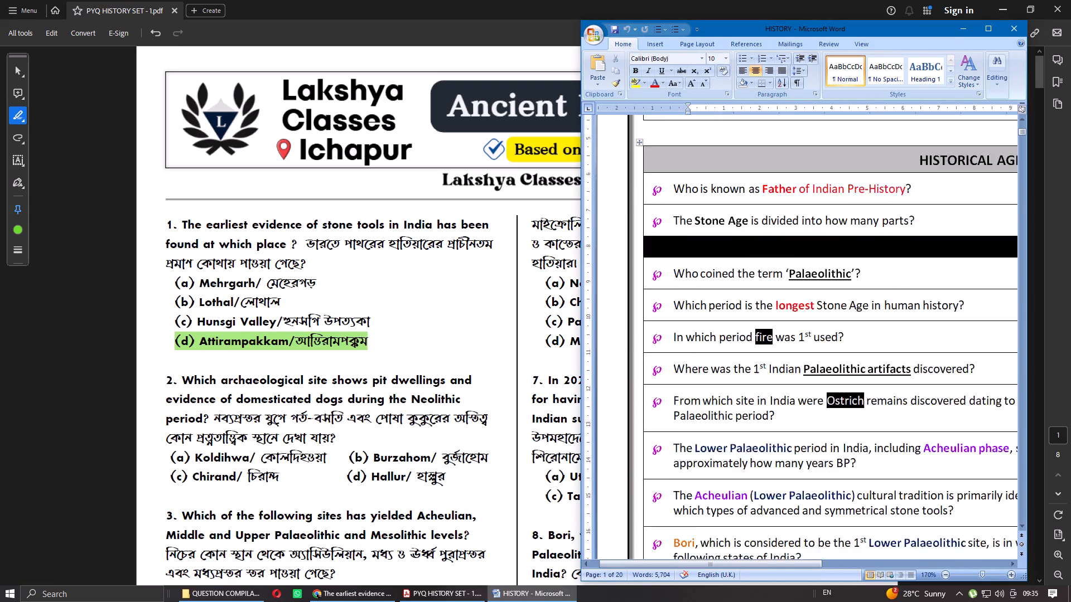
{"action": "scroll", "coordinate": [951, 423], "scroll_direction": "down", "scroll_amount": 3}
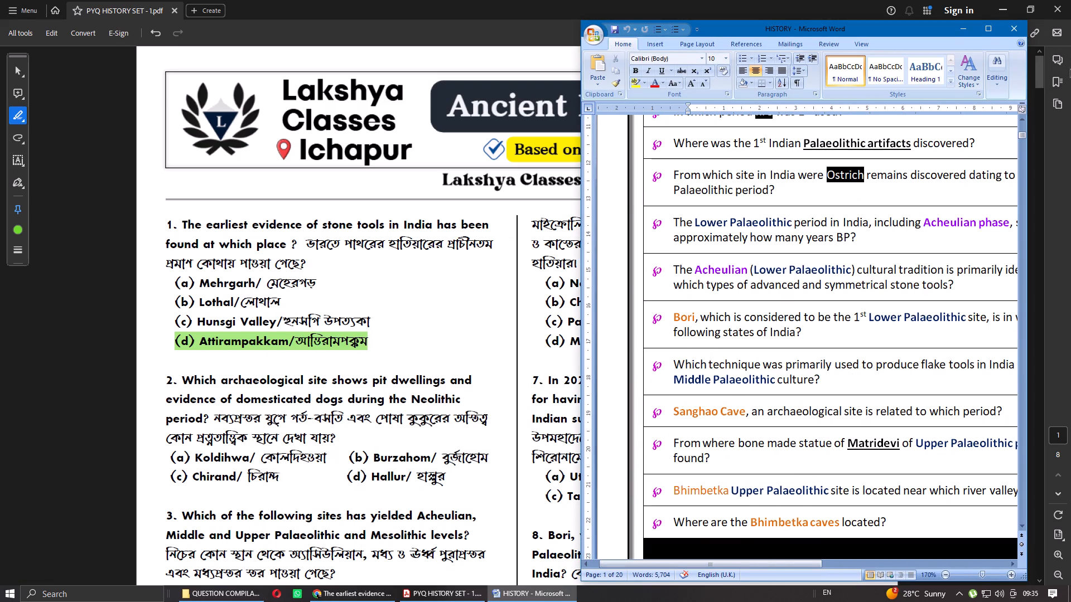
{"action": "left_click", "coordinate": [986, 28]}
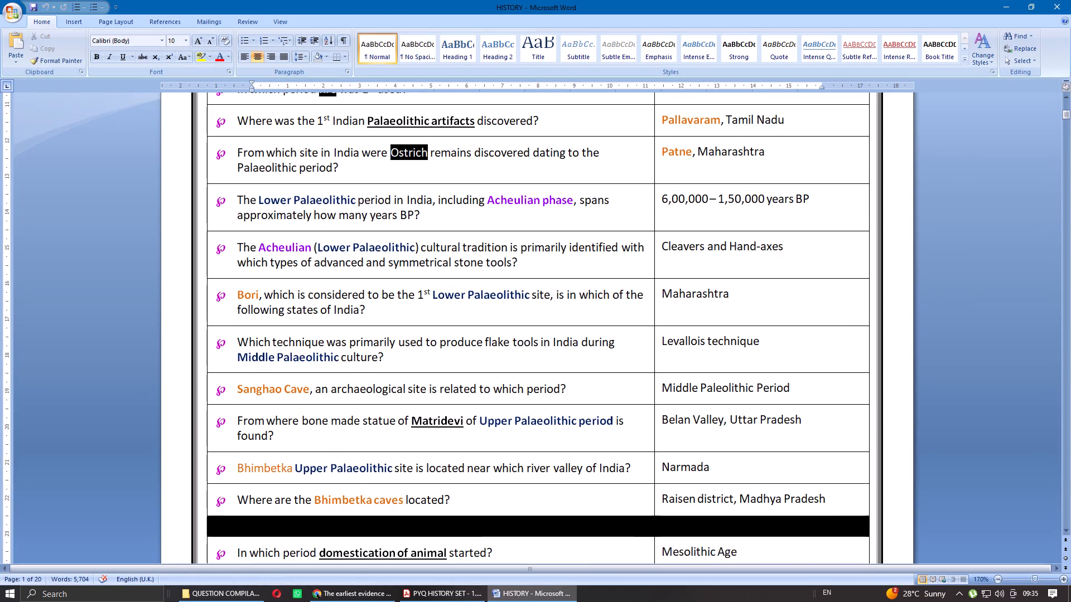
{"action": "scroll", "coordinate": [609, 374], "scroll_direction": "up", "scroll_amount": 3}
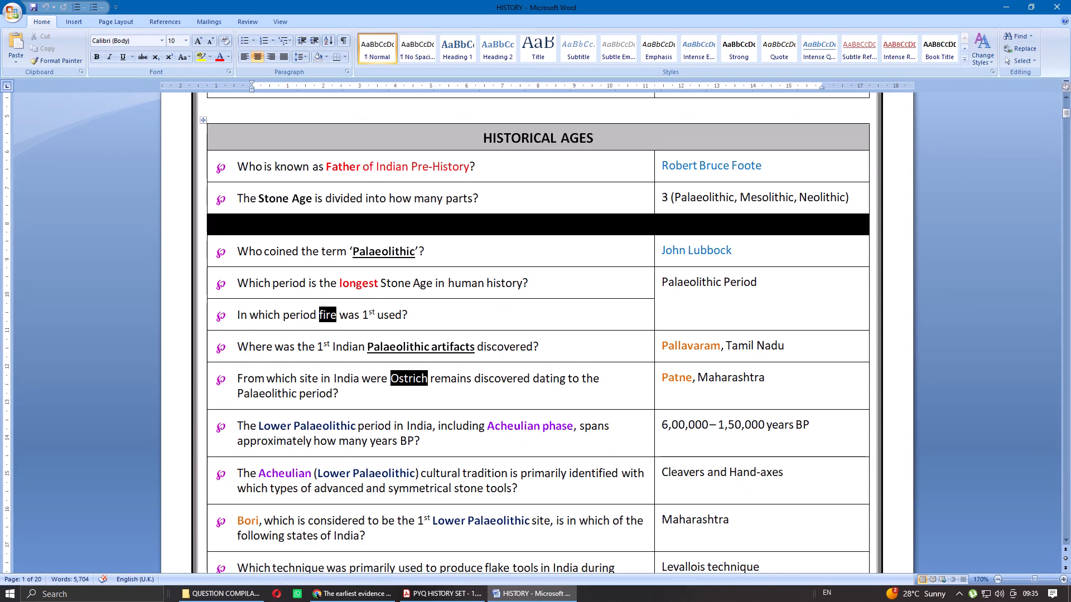
{"action": "scroll", "coordinate": [609, 374], "scroll_direction": "down", "scroll_amount": 5}
{"action": "scroll", "coordinate": [609, 374], "scroll_direction": "up", "scroll_amount": 1}
{"action": "scroll", "coordinate": [609, 374], "scroll_direction": "down", "scroll_amount": 1}
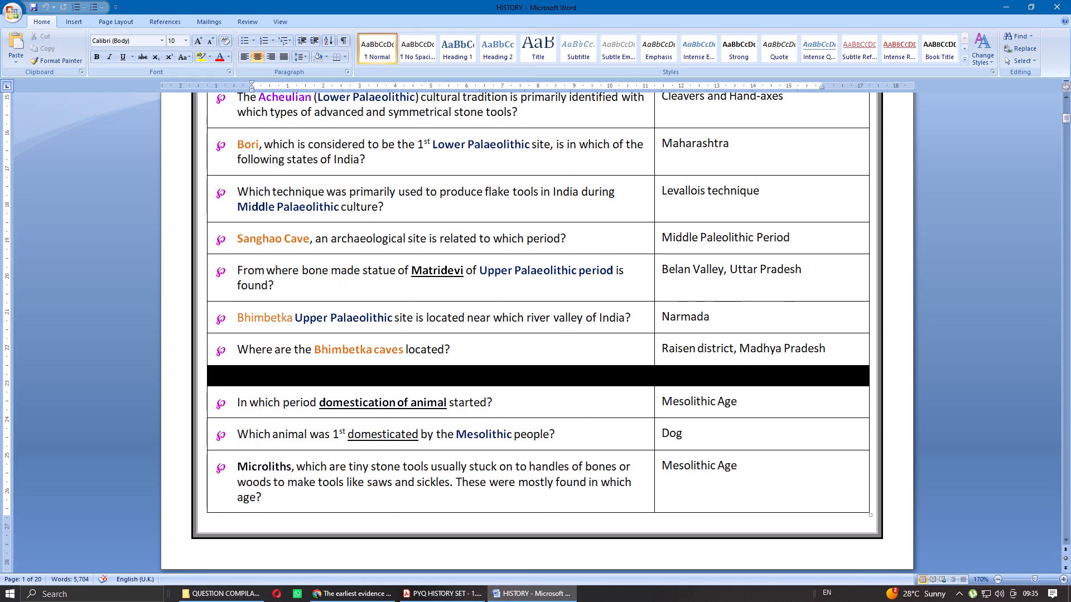
{"action": "scroll", "coordinate": [607, 376], "scroll_direction": "down", "scroll_amount": 6}
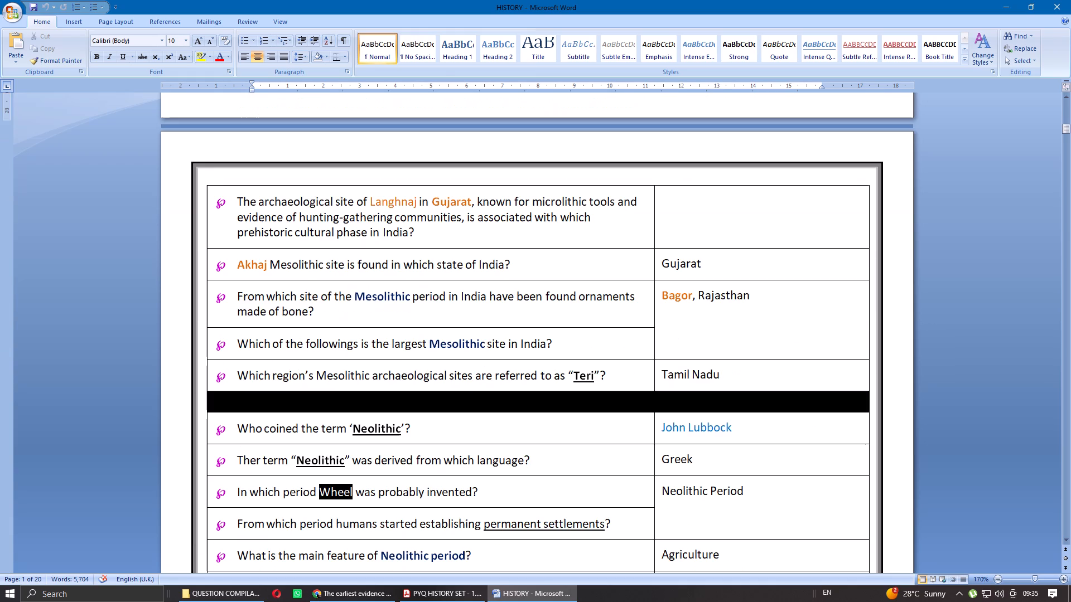
{"action": "scroll", "coordinate": [606, 379], "scroll_direction": "down", "scroll_amount": 3}
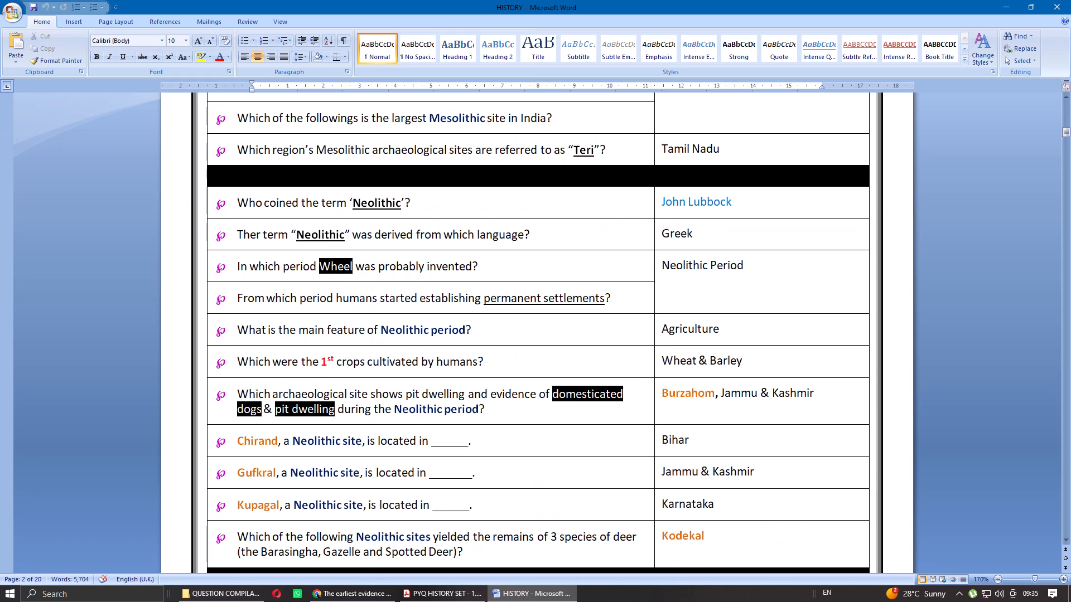
Switch to the PYQ HISTORY SET PDF and highlight option (b) Burzahom of question 2, including its Bengali text, in green.
{"action": "left_click", "coordinate": [341, 600]}
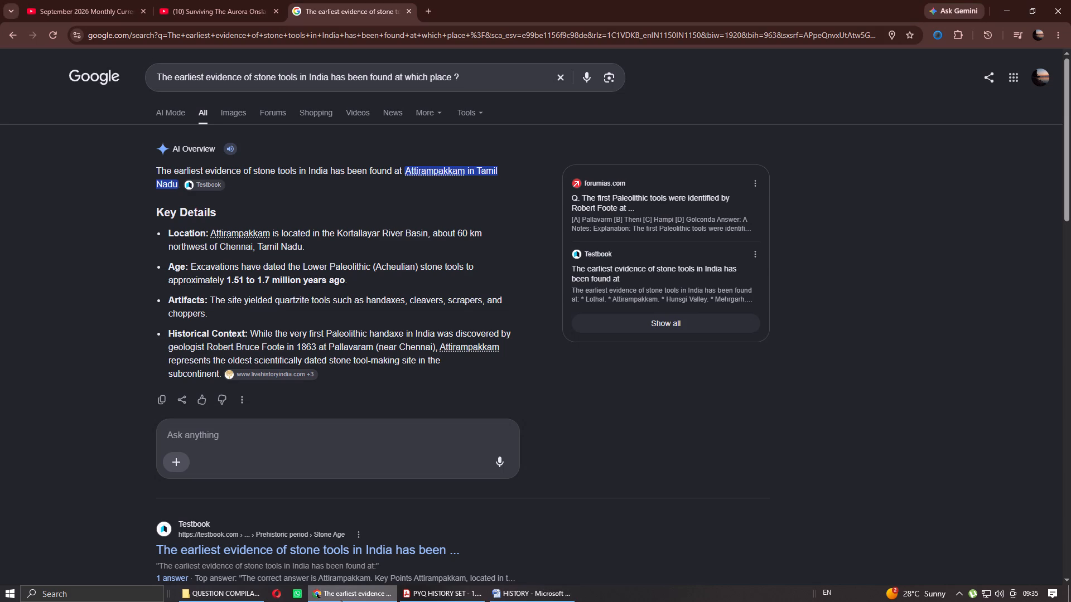
{"action": "left_click", "coordinate": [341, 600]}
{"action": "left_click", "coordinate": [417, 594]}
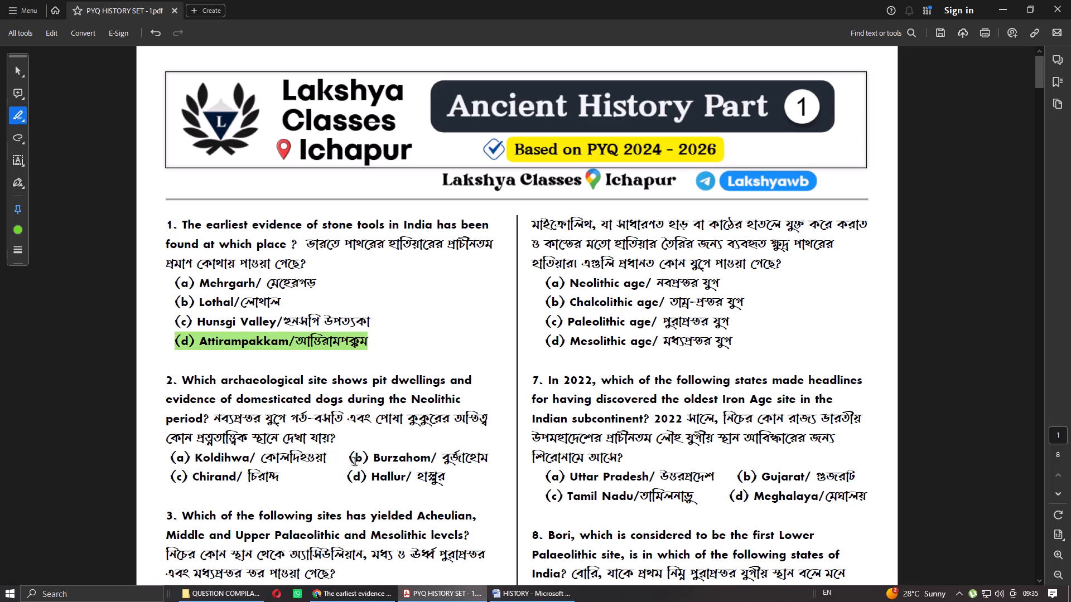
{"action": "left_click_drag", "start_coordinate": [351, 455], "coordinate": [397, 455]}
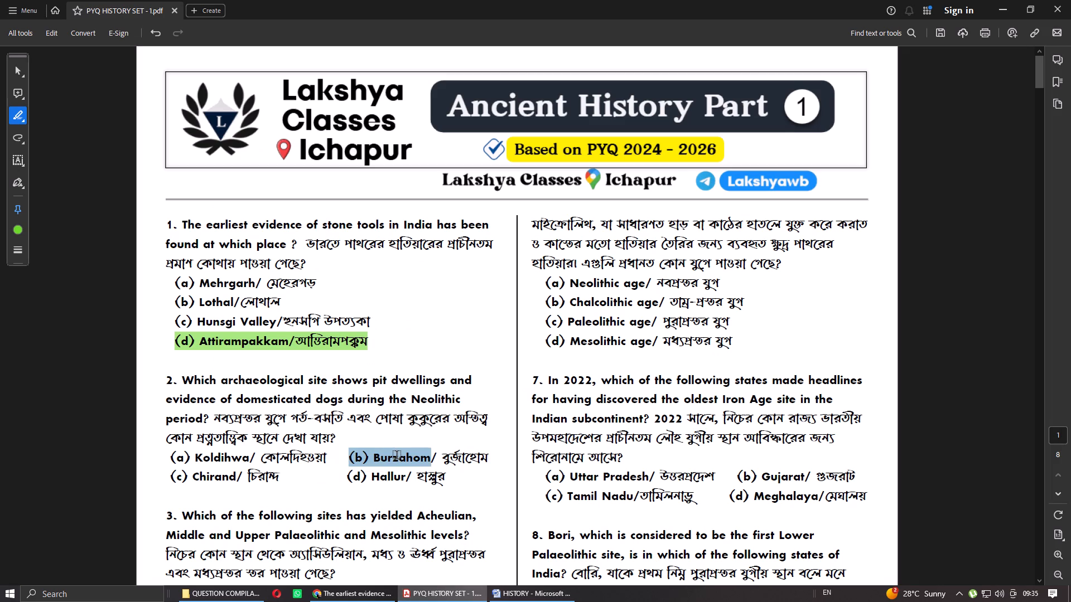
{"action": "left_click_drag", "start_coordinate": [397, 455], "coordinate": [460, 454]}
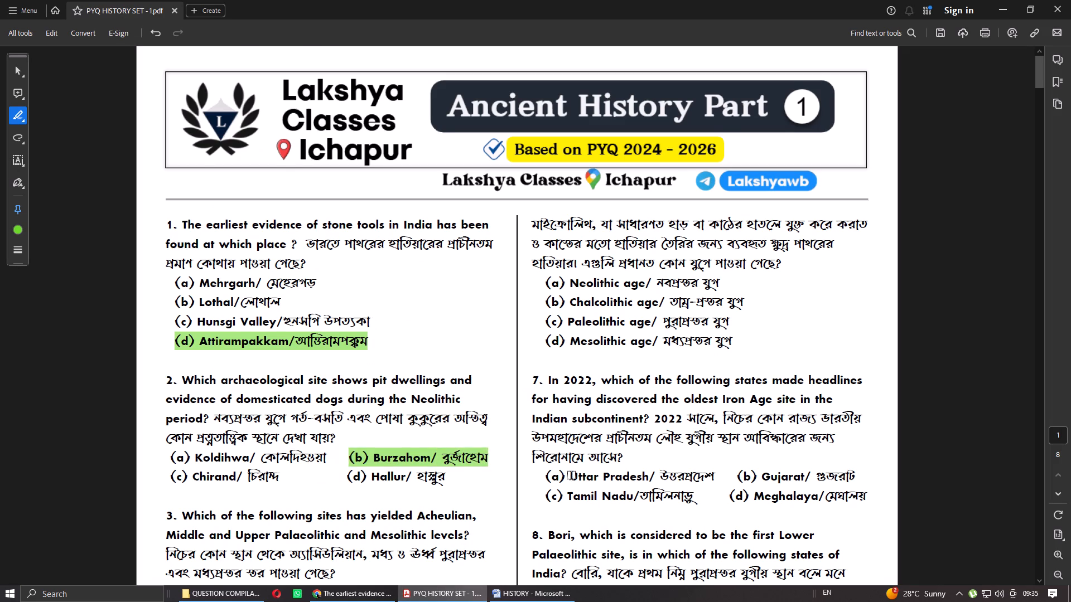
Read question 3 in the PDF and look for a matching entry in the HISTORY document's Neolithic, Chalcolithic and following sections.
{"action": "scroll", "coordinate": [527, 463], "scroll_direction": "down", "scroll_amount": 2}
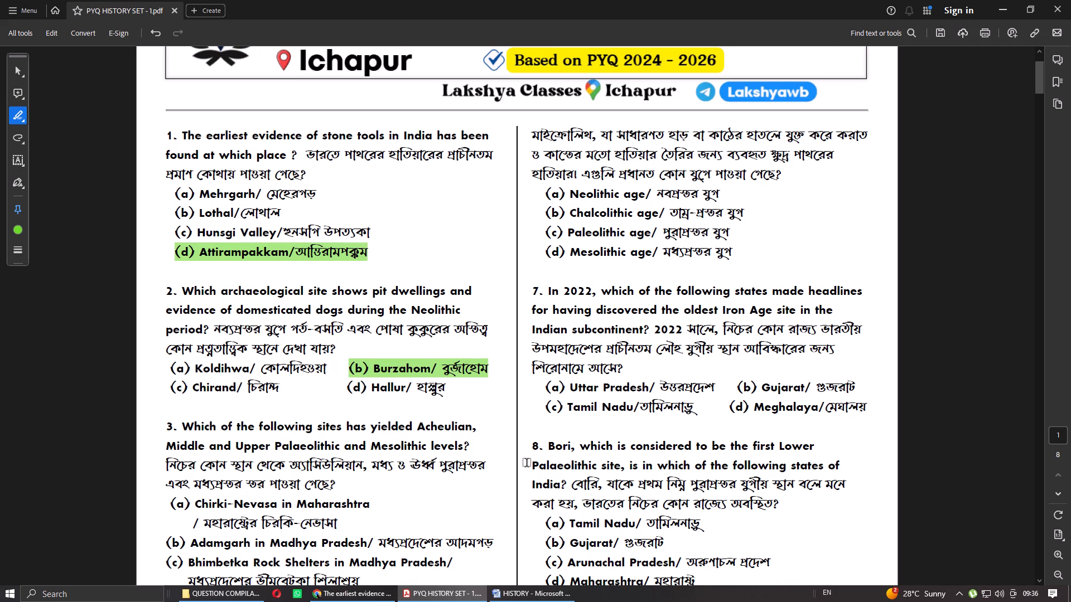
{"action": "scroll", "coordinate": [429, 532], "scroll_direction": "down", "scroll_amount": 2}
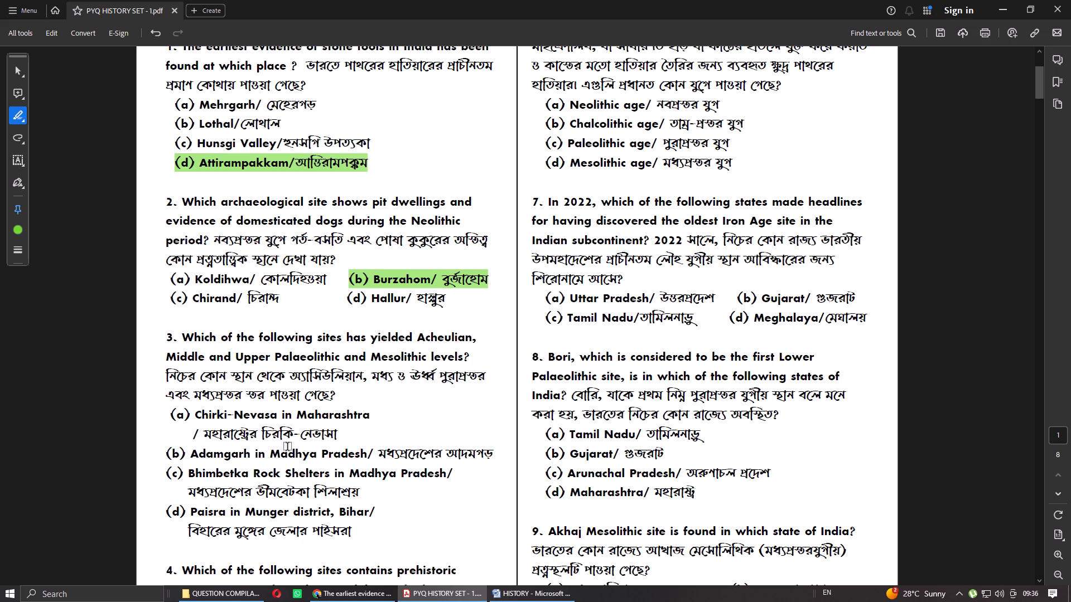
{"action": "left_click", "coordinate": [527, 594]}
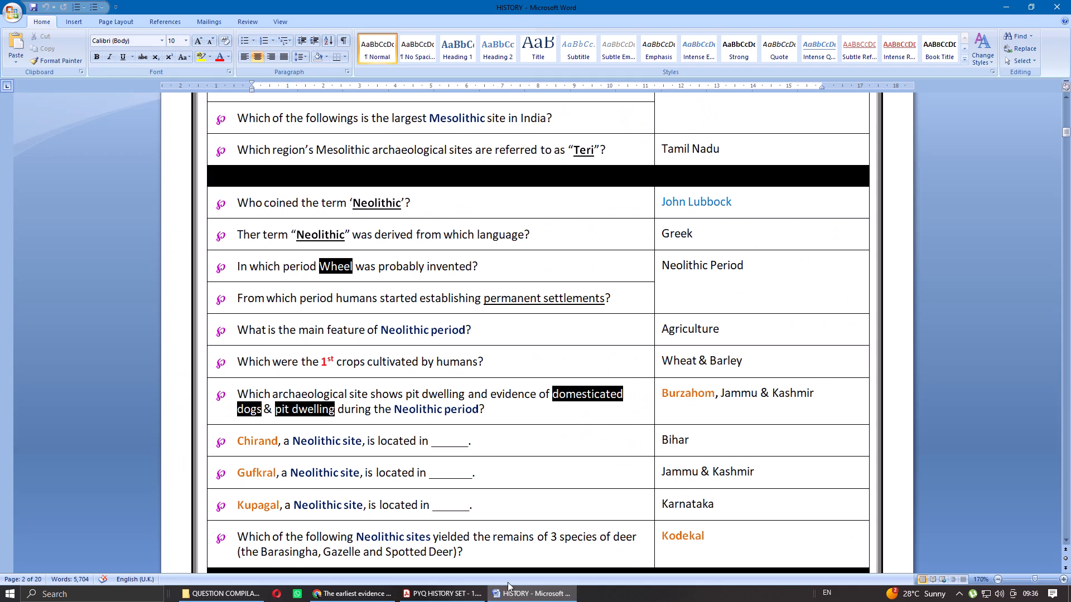
{"action": "scroll", "coordinate": [501, 430], "scroll_direction": "down", "scroll_amount": 2}
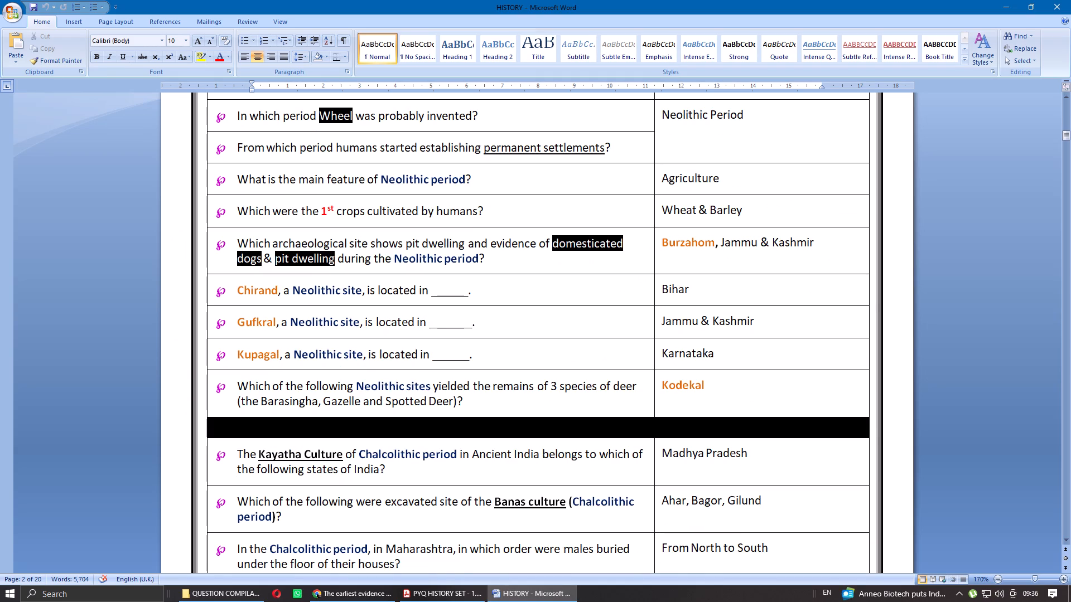
{"action": "scroll", "coordinate": [479, 450], "scroll_direction": "down", "scroll_amount": 2}
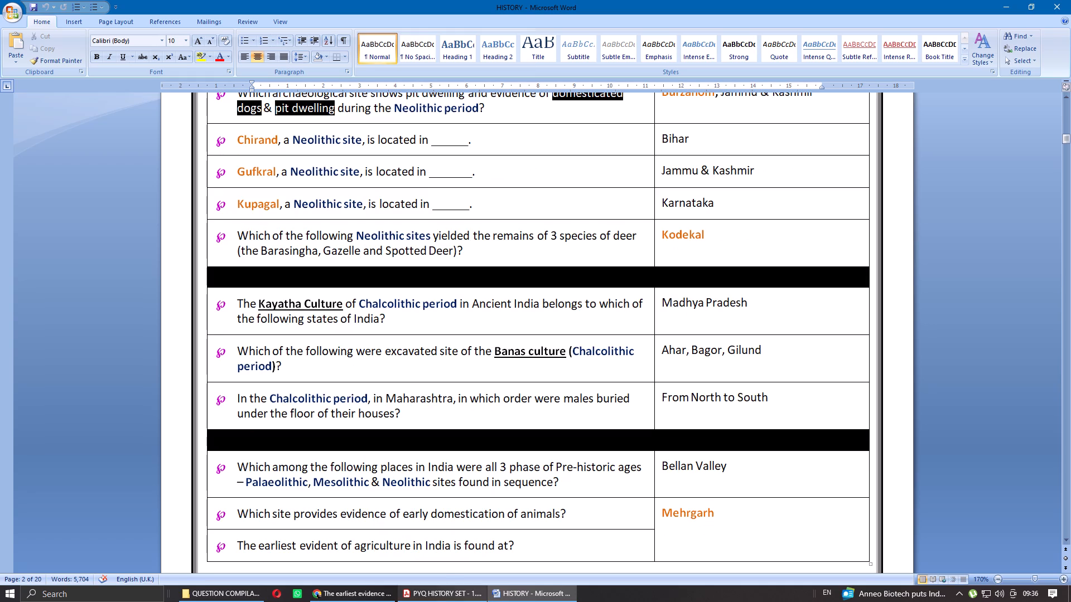
Copy question 3's English text from the PDF and search Google in Chrome for it, replacing the previous query.
{"action": "left_click", "coordinate": [373, 601]}
{"action": "left_click", "coordinate": [438, 590]}
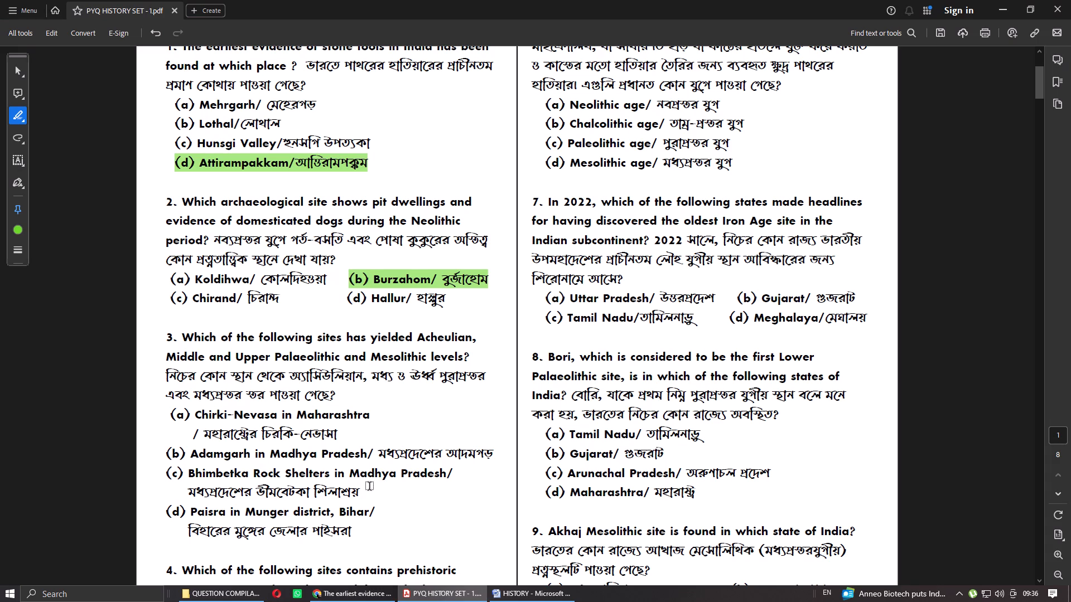
{"action": "left_click", "coordinate": [27, 68]}
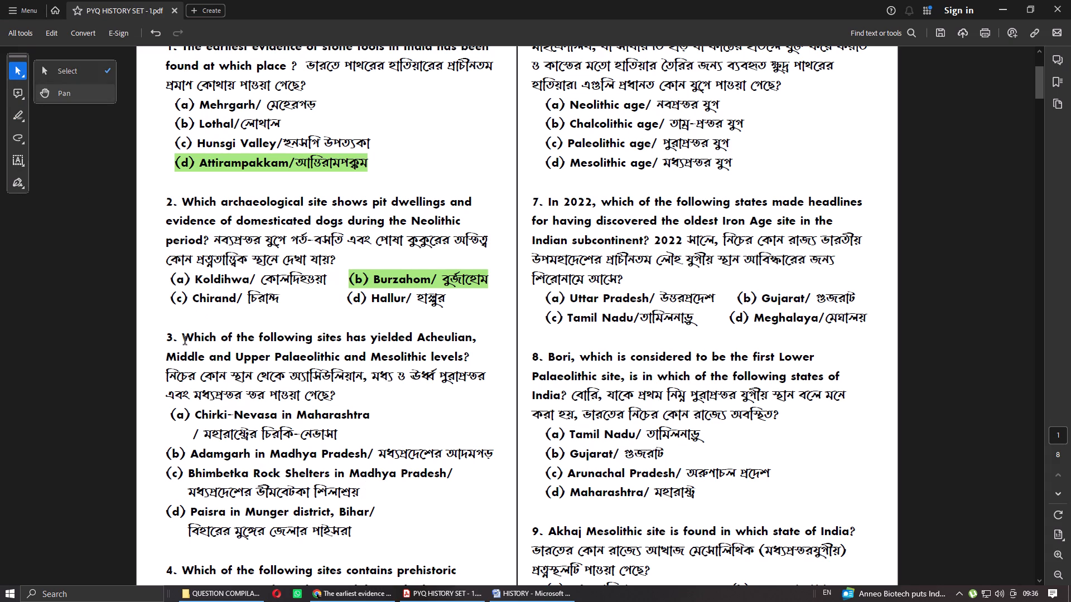
{"action": "left_click_drag", "start_coordinate": [184, 337], "coordinate": [456, 358]}
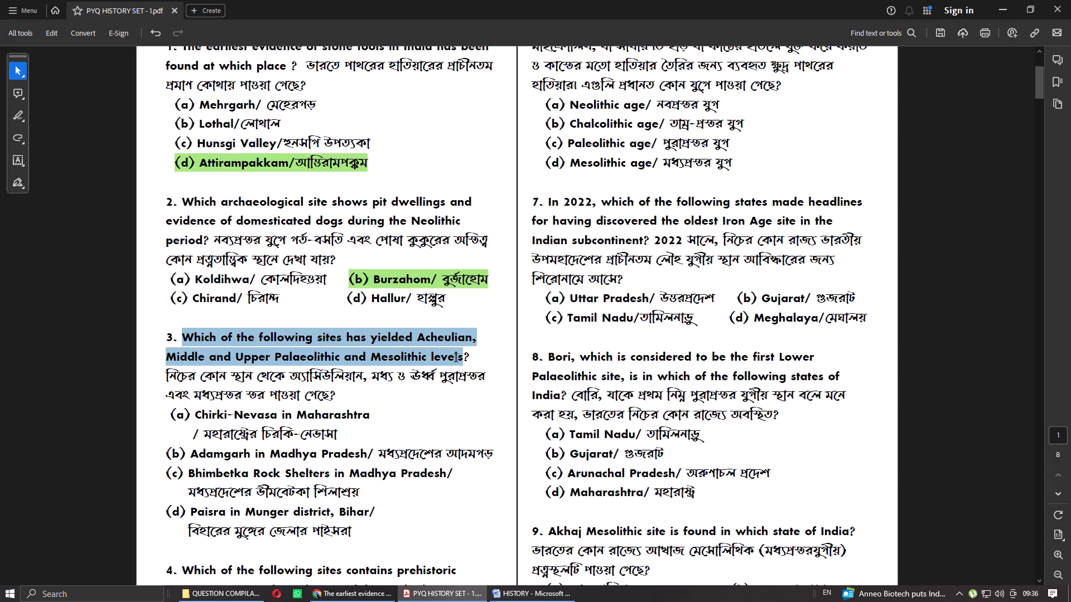
{"action": "left_click_drag", "start_coordinate": [456, 358], "coordinate": [471, 359]}
{"action": "right_click", "coordinate": [450, 358]}
{"action": "left_click", "coordinate": [463, 366]}
{"action": "left_click", "coordinate": [337, 601]}
{"action": "left_click", "coordinate": [561, 73]}
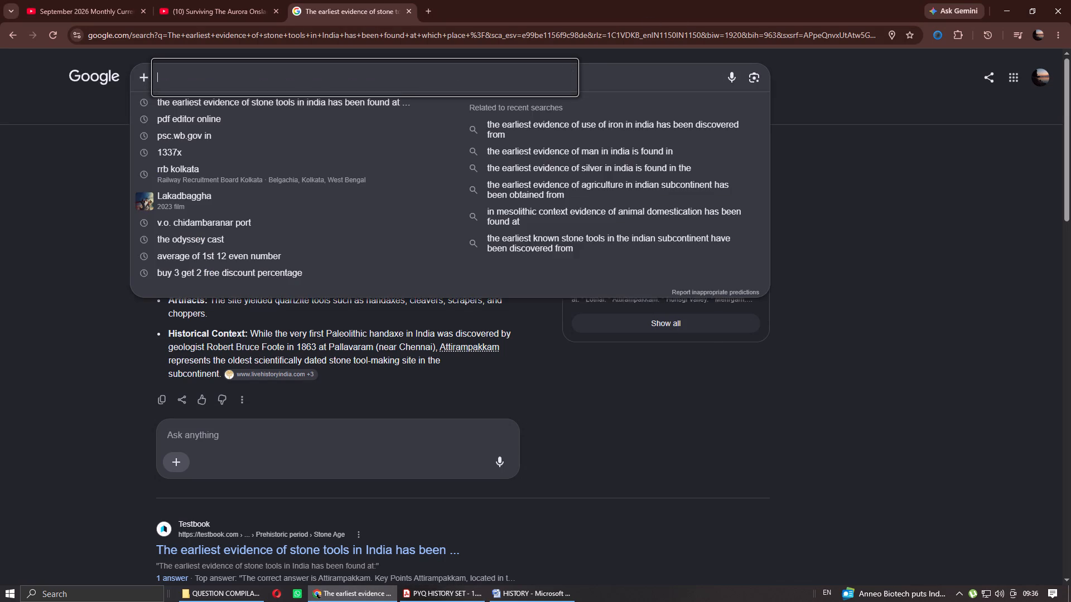
{"action": "right_click", "coordinate": [521, 76]}
{"action": "left_click", "coordinate": [555, 200]}
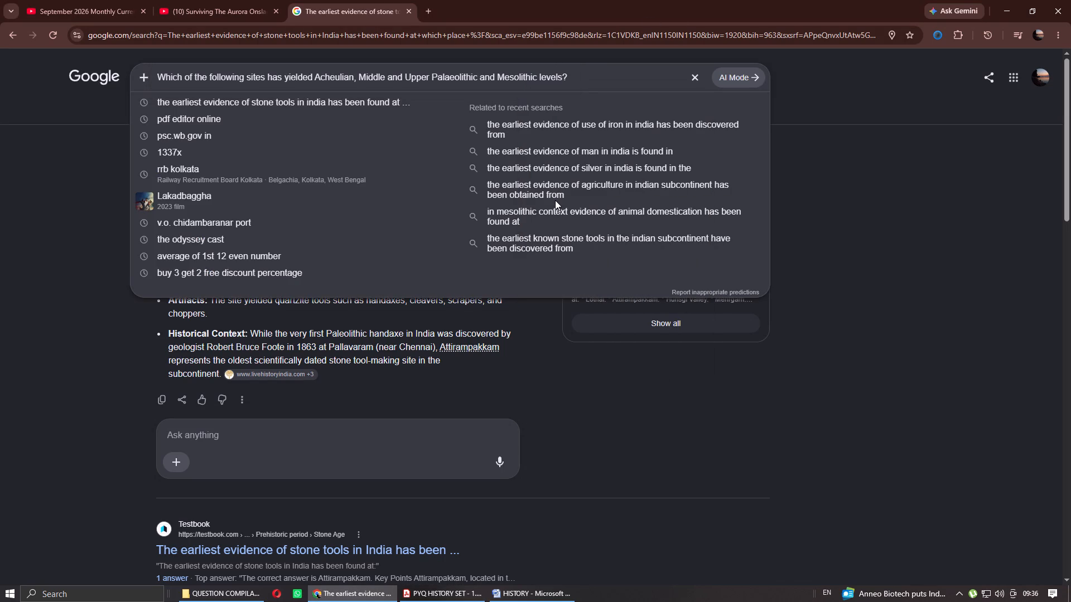
{"action": "key", "text": "Return"}
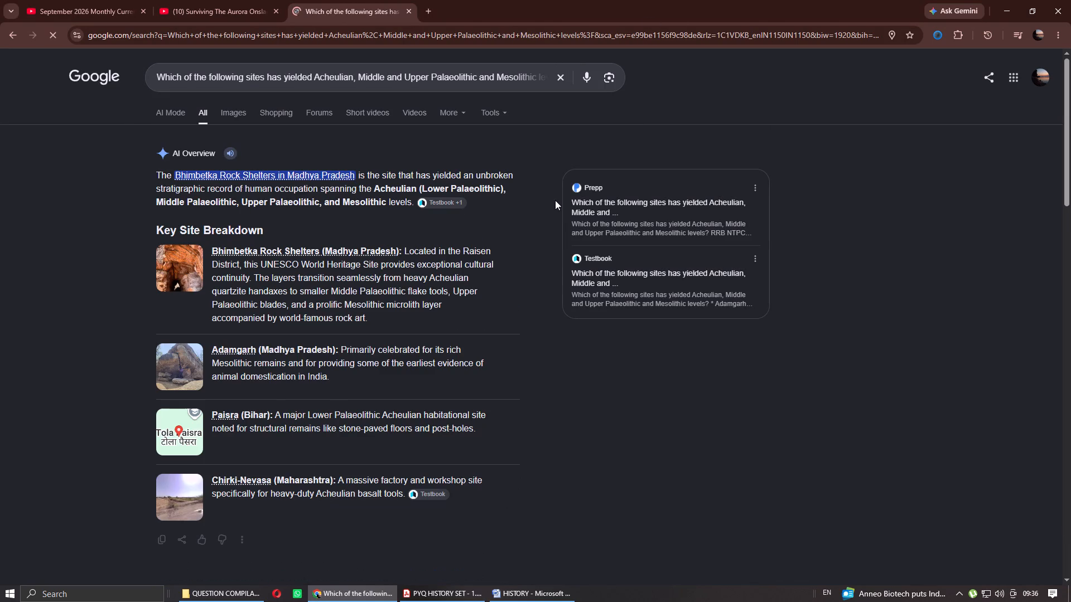
Back in the PDF, highlight option (c) Bhimbetka Rock Shelters in Madhya Pradesh of question 3 in green.
{"action": "left_click", "coordinate": [454, 601]}
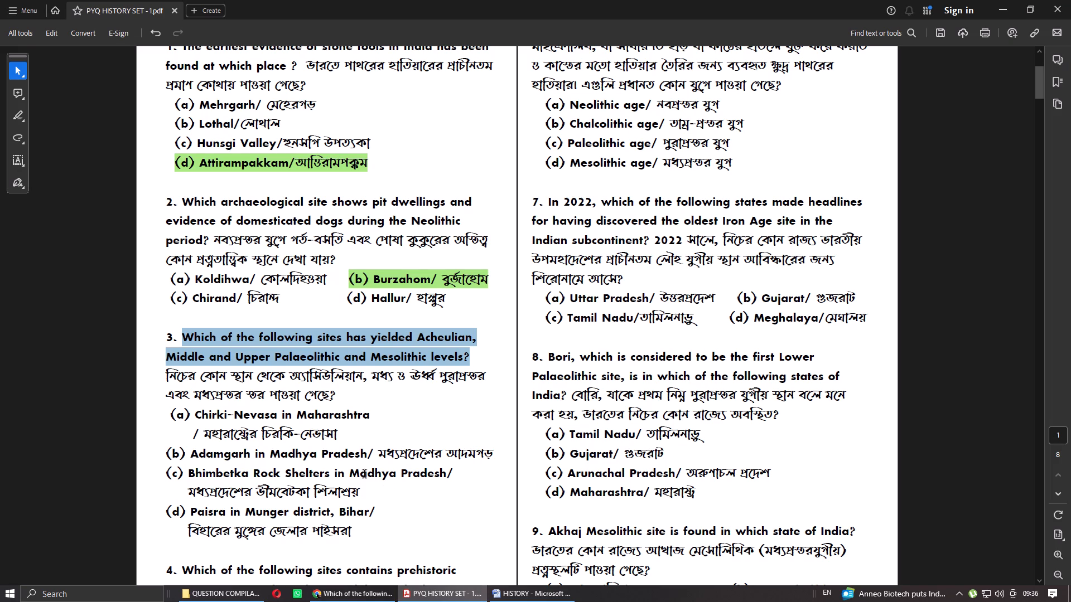
{"action": "left_click", "coordinate": [488, 402]}
{"action": "left_click", "coordinate": [18, 115]}
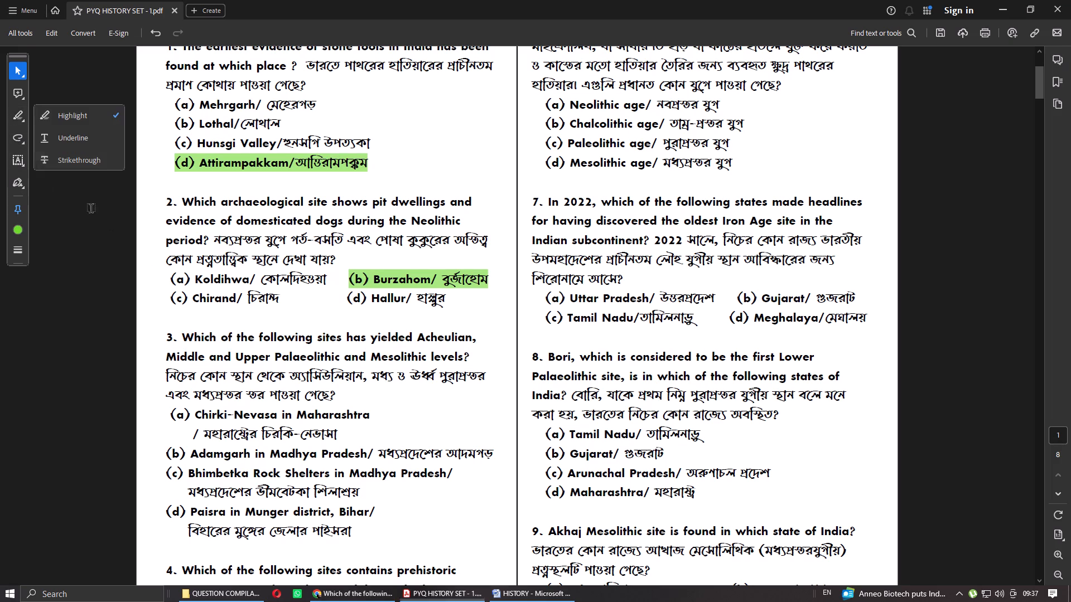
{"action": "left_click_drag", "start_coordinate": [167, 471], "coordinate": [255, 478]}
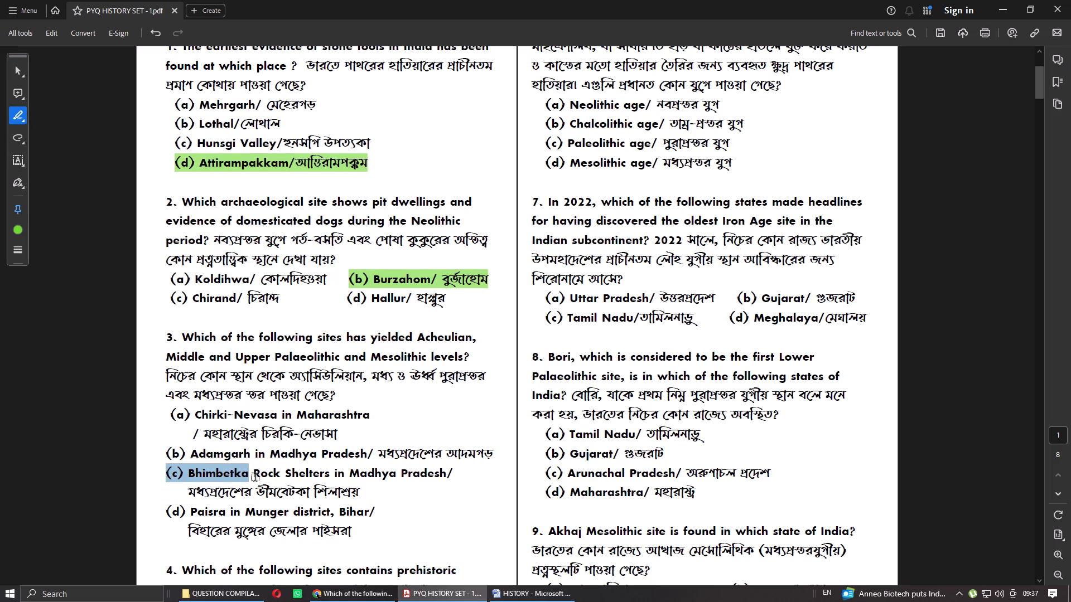
{"action": "left_click_drag", "start_coordinate": [255, 478], "coordinate": [460, 473]}
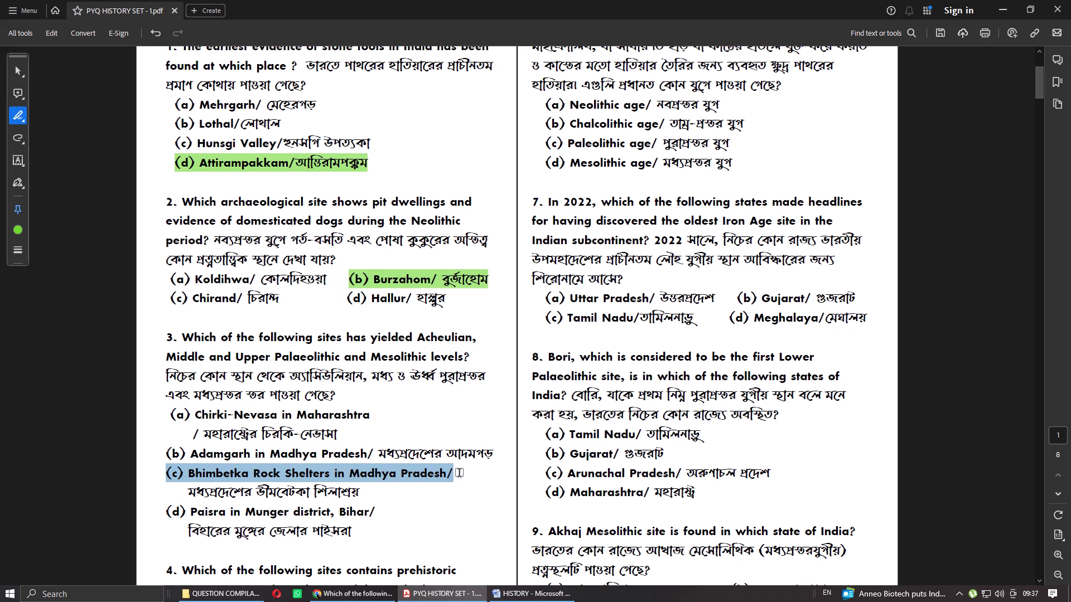
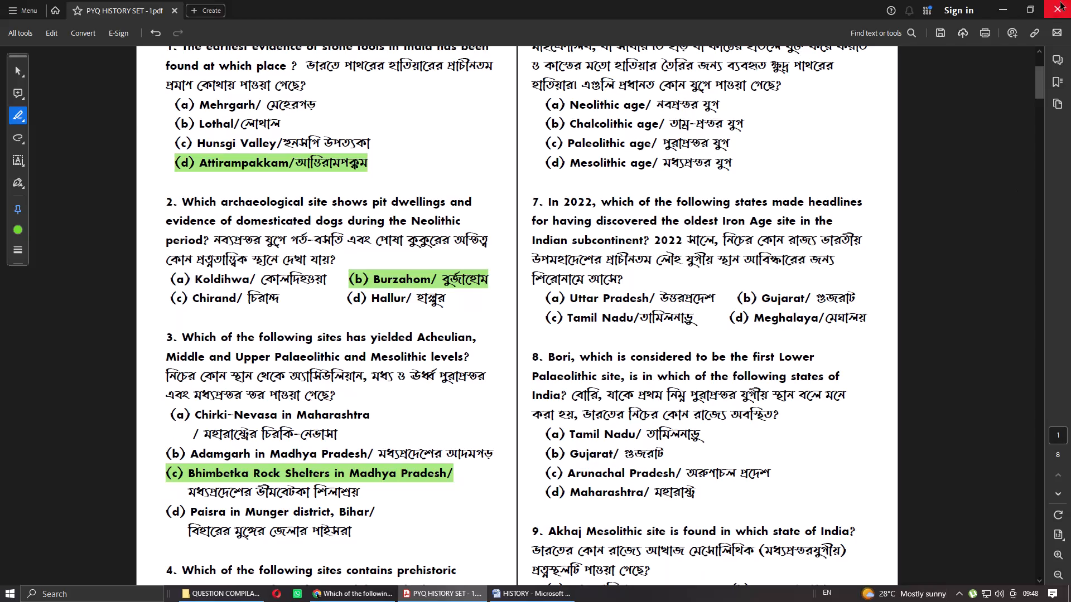
Read question 4 in the PDF, check the HISTORY document's Neolithic and Mesolithic sections for a matching entry, and return to the PDF.
{"action": "scroll", "coordinate": [686, 278], "scroll_direction": "down", "scroll_amount": 3}
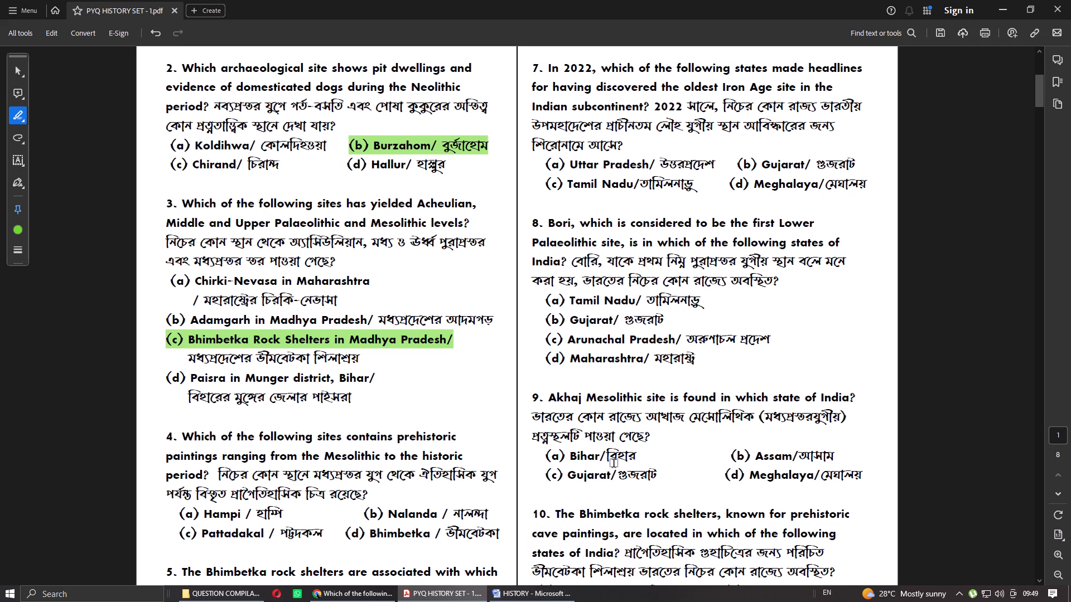
{"action": "left_click", "coordinate": [532, 599]}
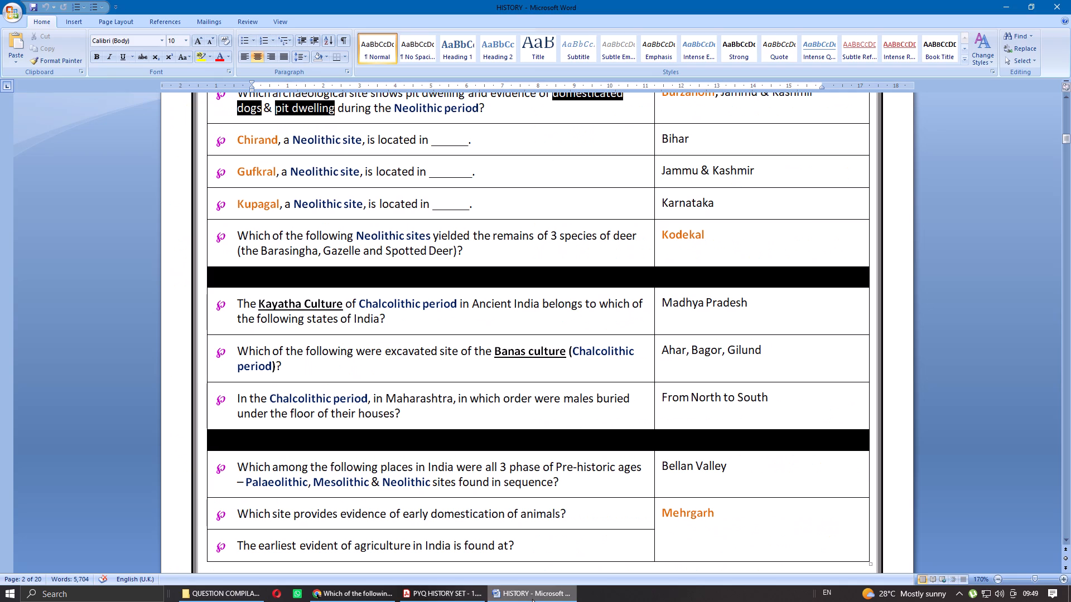
{"action": "scroll", "coordinate": [563, 372], "scroll_direction": "up", "scroll_amount": 2}
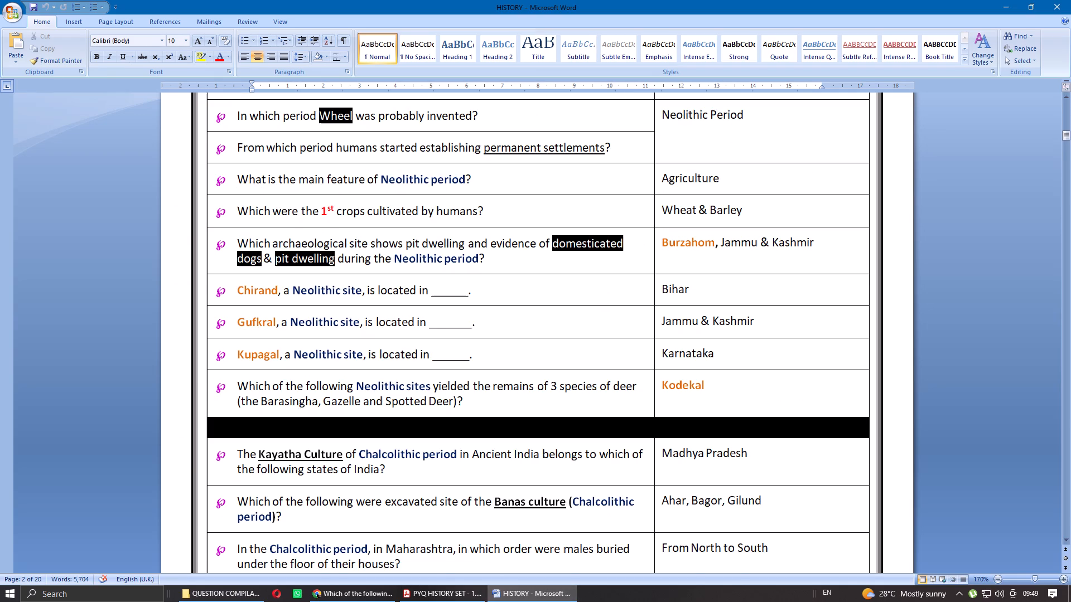
{"action": "scroll", "coordinate": [563, 373], "scroll_direction": "up", "scroll_amount": 5}
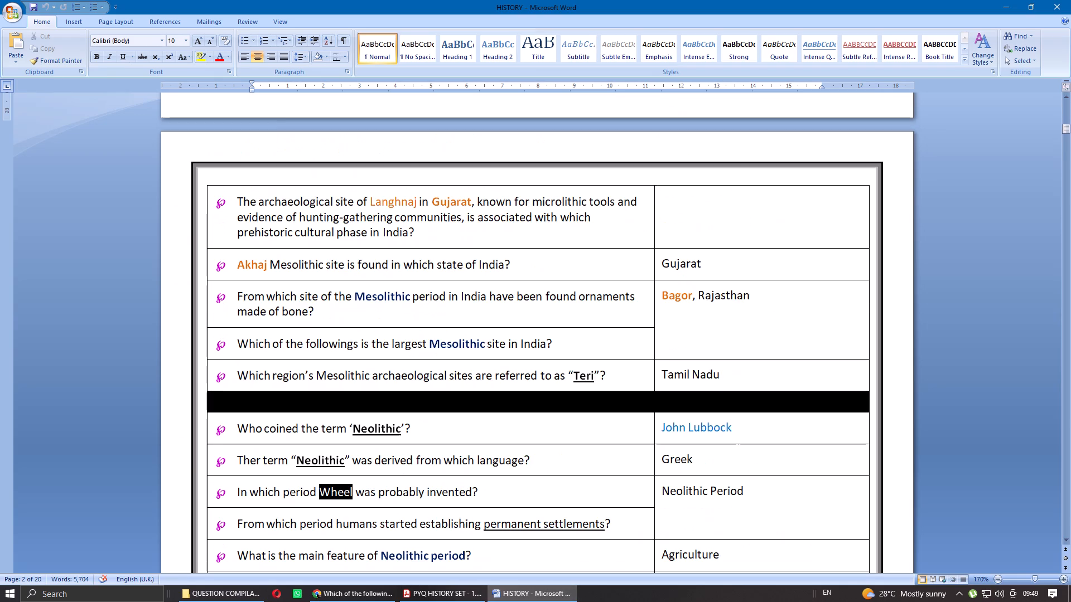
{"action": "left_click", "coordinate": [436, 590]}
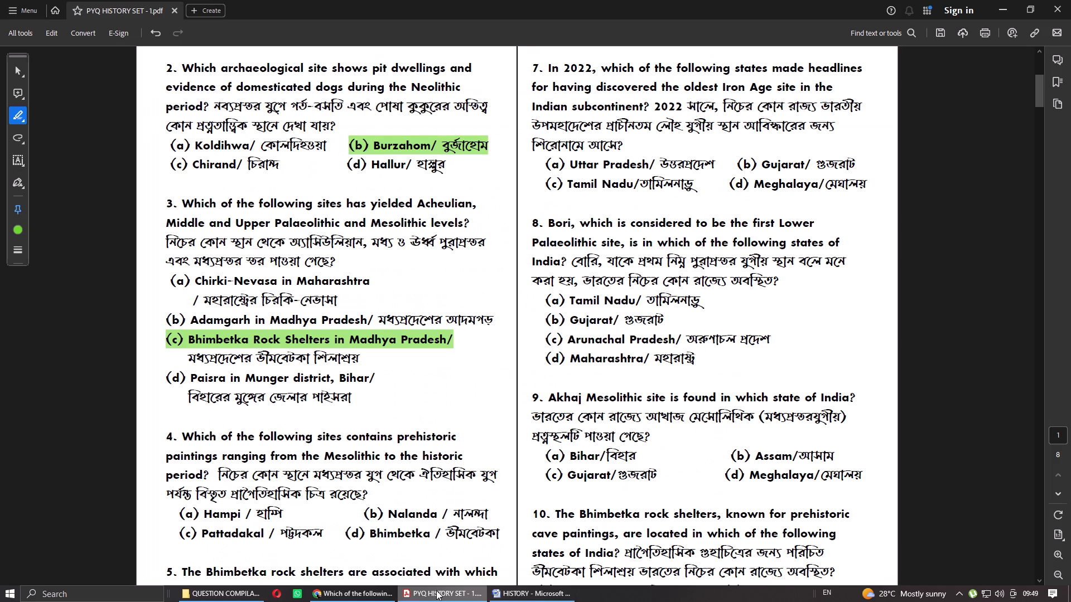
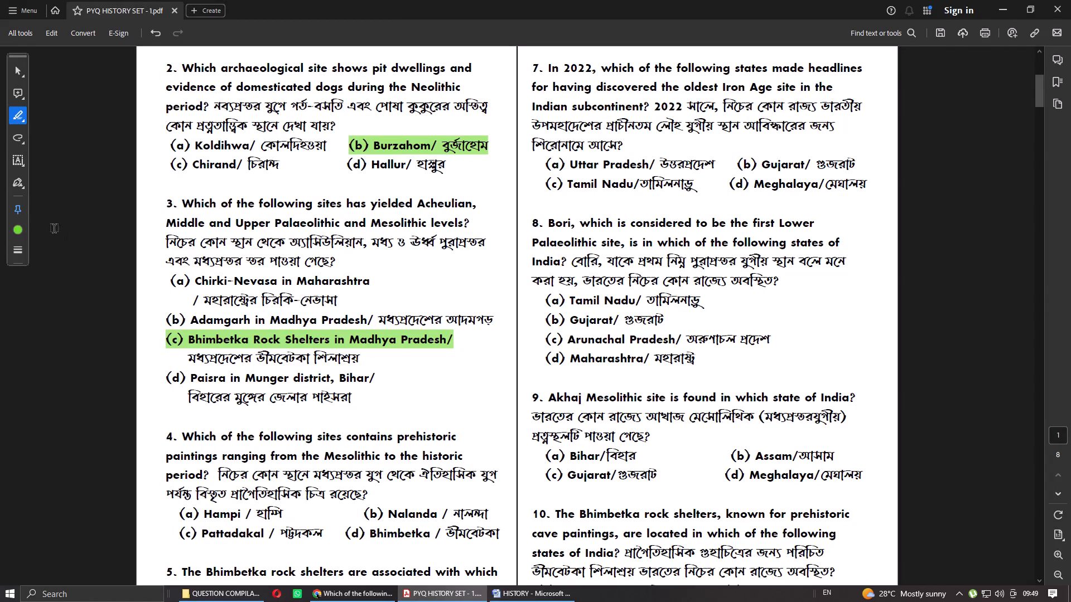
Cross out the numbers of questions 9 and 8 in the PDF with red freehand X marks.
{"action": "left_click", "coordinate": [22, 138]}
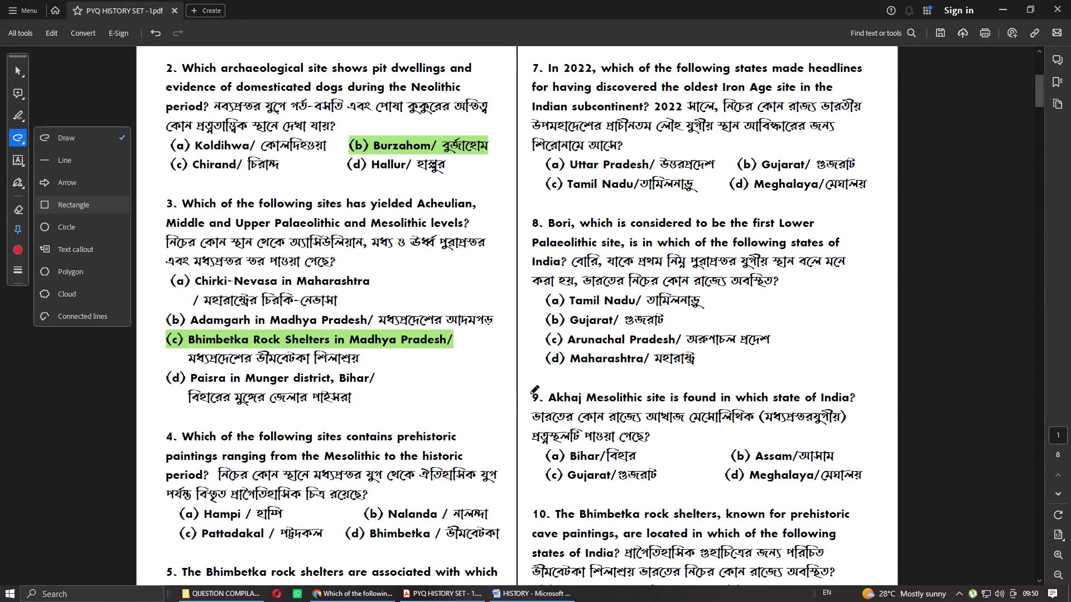
{"action": "left_click_drag", "start_coordinate": [544, 390], "coordinate": [529, 414]}
{"action": "left_click_drag", "start_coordinate": [529, 391], "coordinate": [558, 421]}
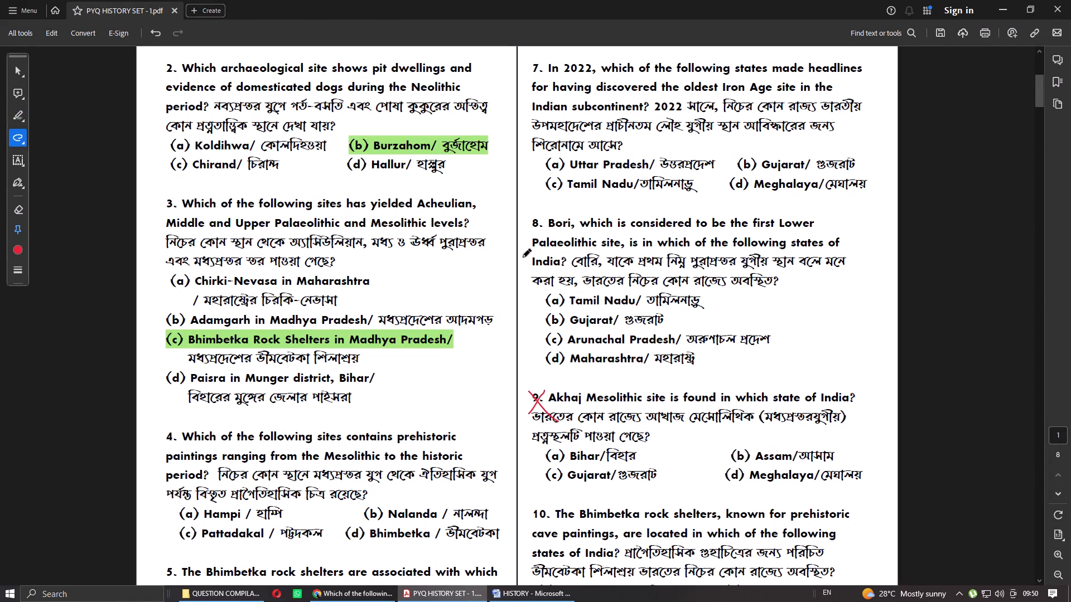
{"action": "left_click_drag", "start_coordinate": [544, 217], "coordinate": [526, 234]}
{"action": "left_click_drag", "start_coordinate": [526, 214], "coordinate": [556, 242]}
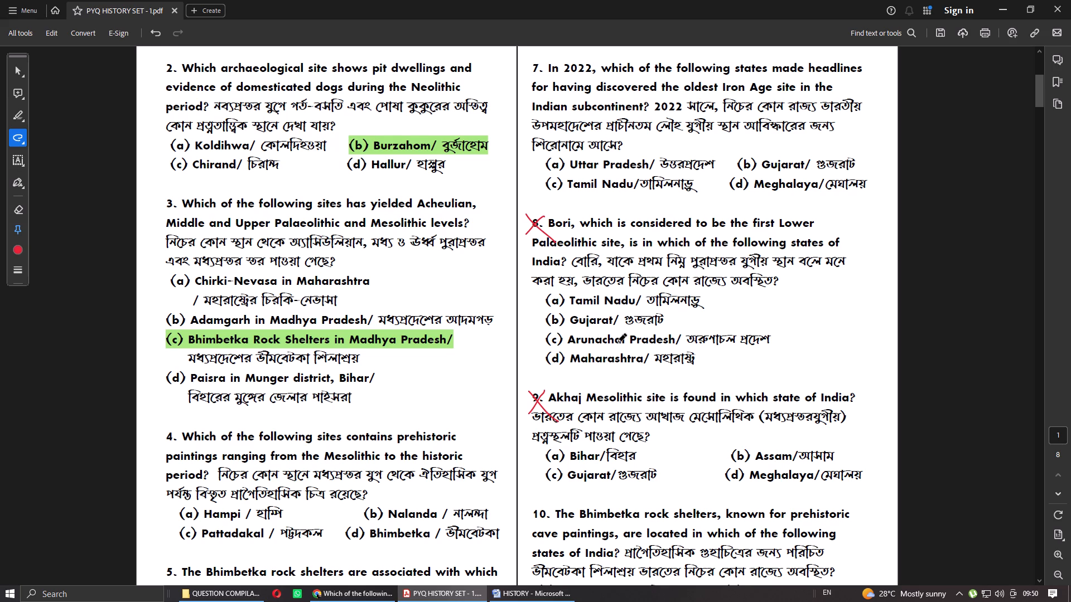
Check the Palaeolithic and Mesolithic entries in the HISTORY Word document against the PDF questions, and return to the PDF.
{"action": "left_click", "coordinate": [544, 601]}
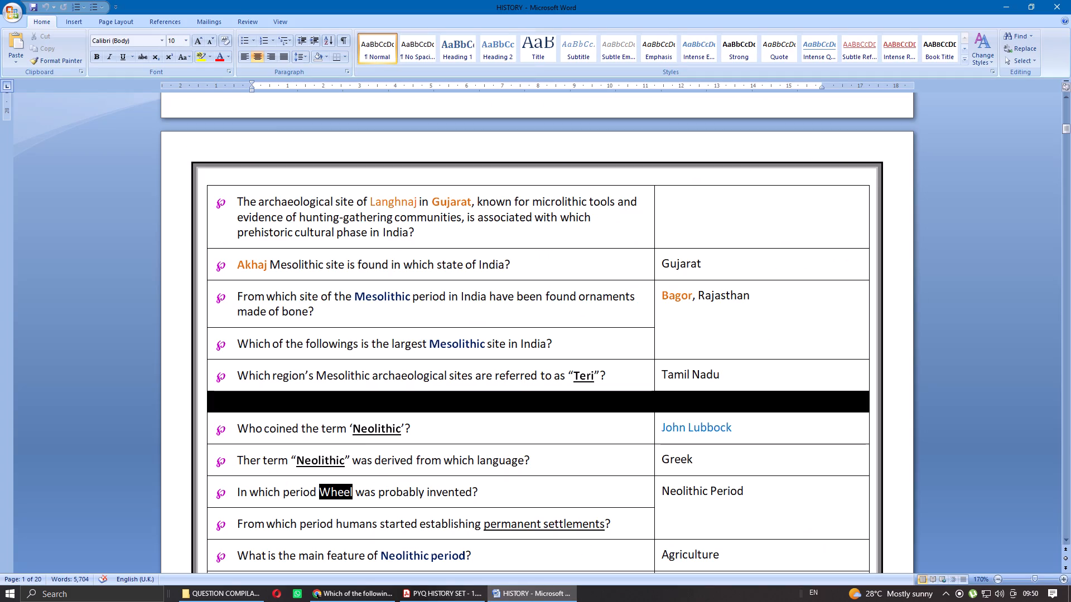
{"action": "scroll", "coordinate": [574, 474], "scroll_direction": "up", "scroll_amount": 6}
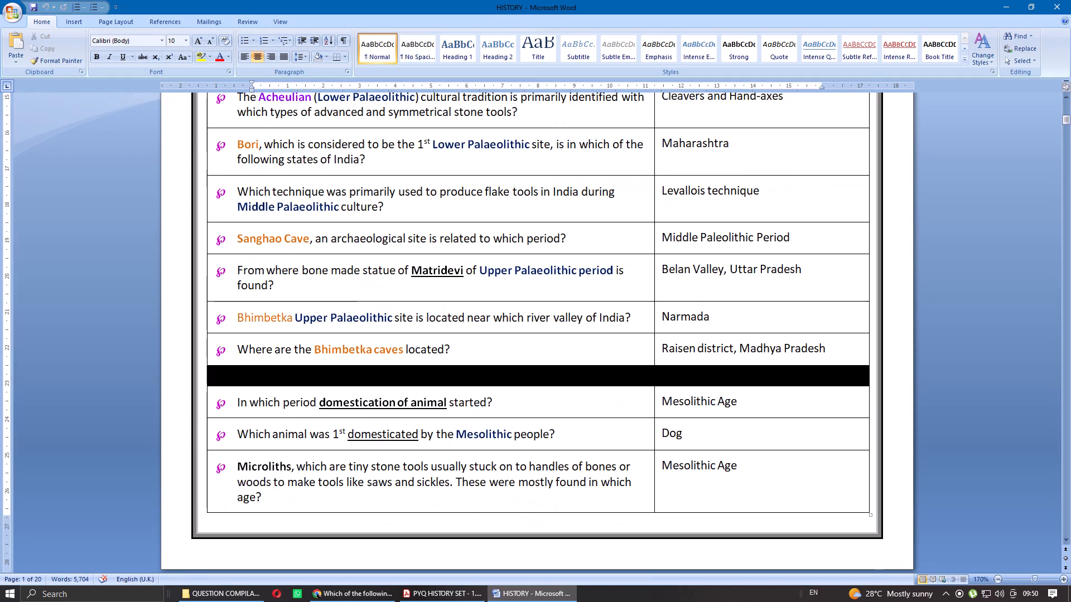
{"action": "left_click", "coordinate": [440, 600]}
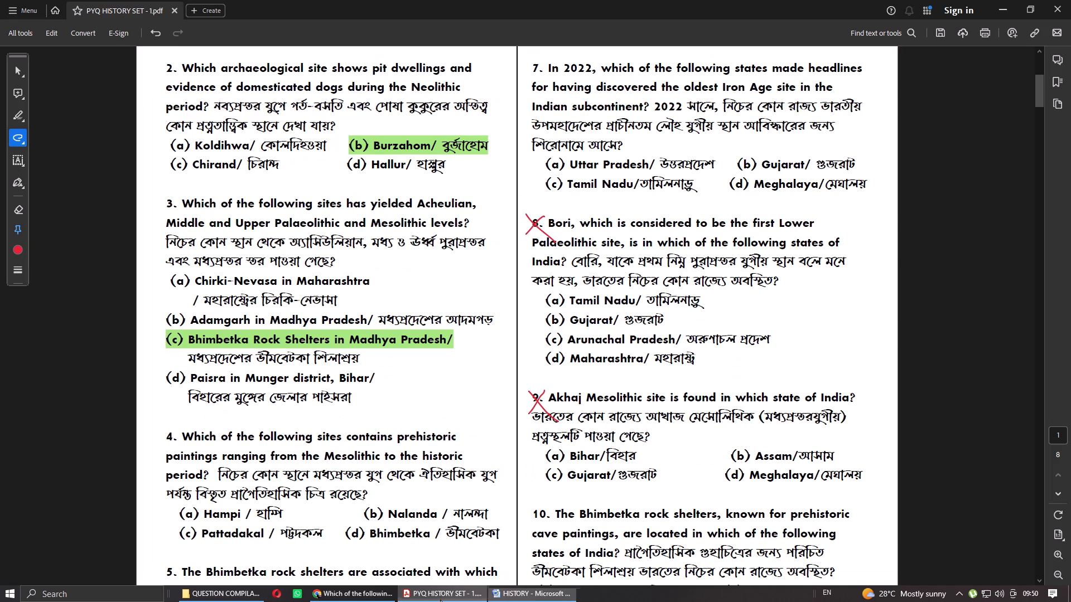
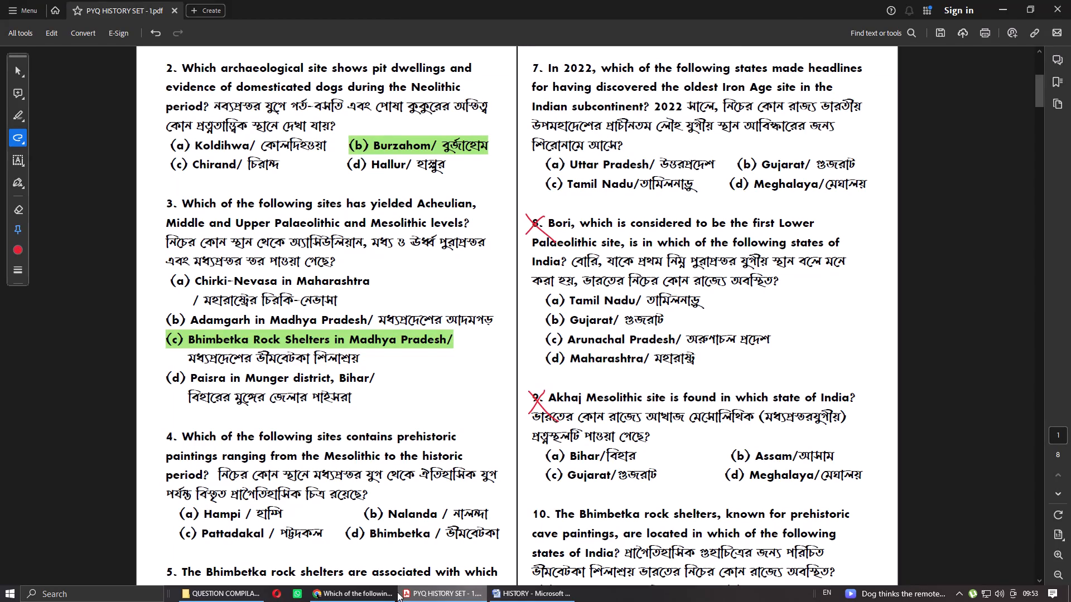
Review the Palaeolithic, Mesolithic, Neolithic and Chalcolithic entries in the HISTORY Word document.
{"action": "left_click", "coordinate": [528, 600]}
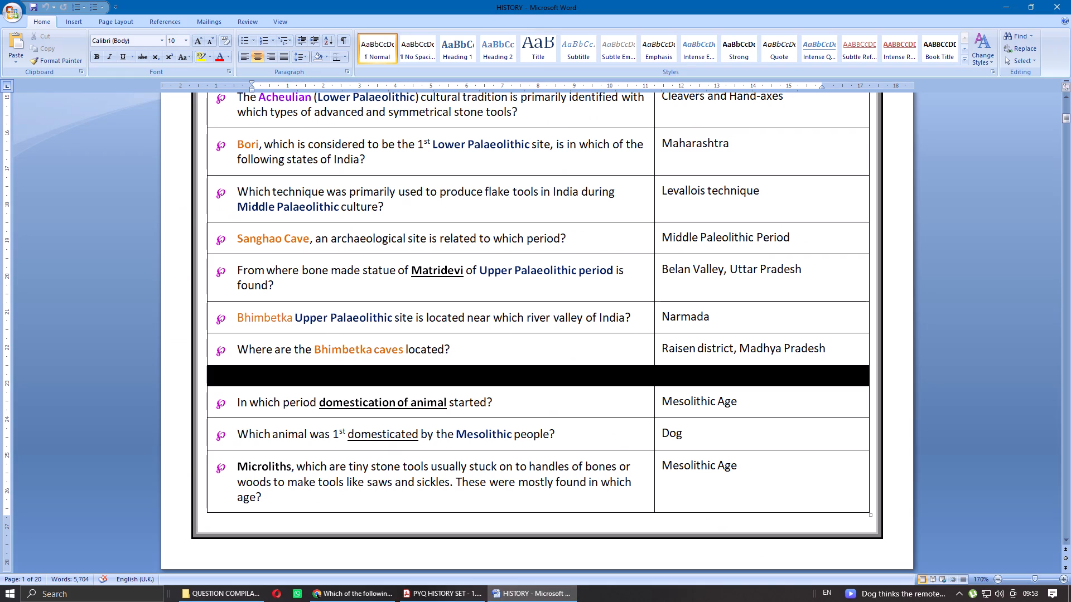
{"action": "scroll", "coordinate": [639, 314], "scroll_direction": "up", "scroll_amount": 2}
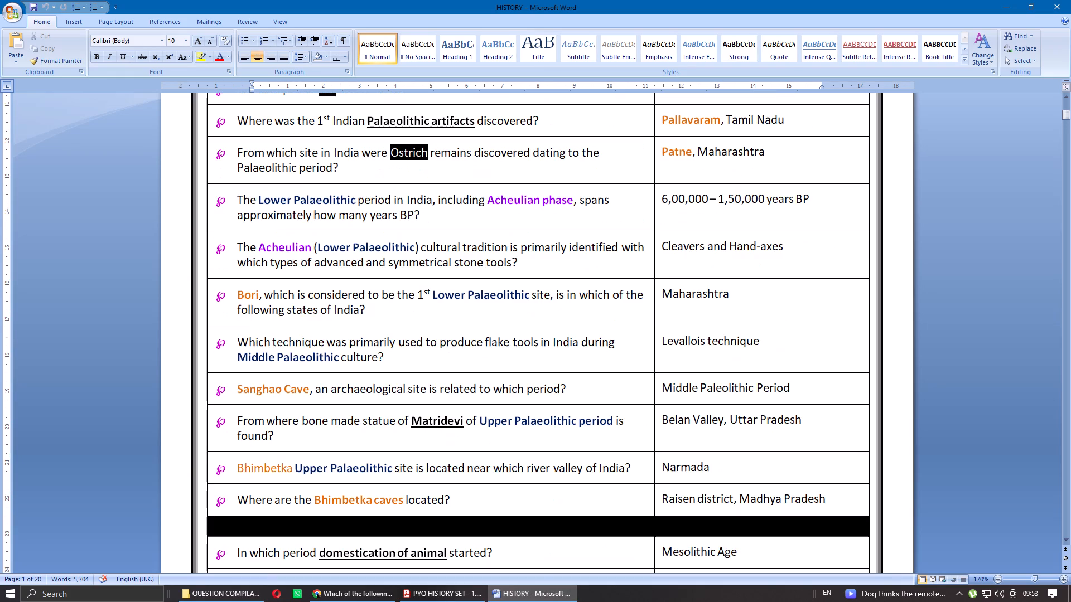
{"action": "scroll", "coordinate": [637, 314], "scroll_direction": "down", "scroll_amount": 2}
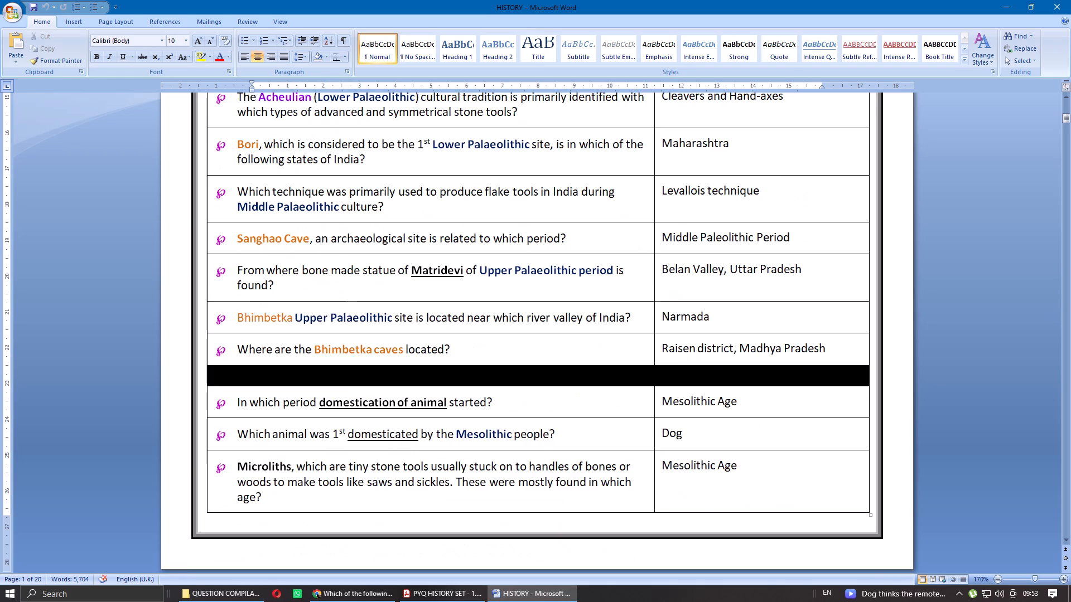
{"action": "scroll", "coordinate": [636, 314], "scroll_direction": "up", "scroll_amount": 8}
{"action": "scroll", "coordinate": [634, 315], "scroll_direction": "down", "scroll_amount": 2}
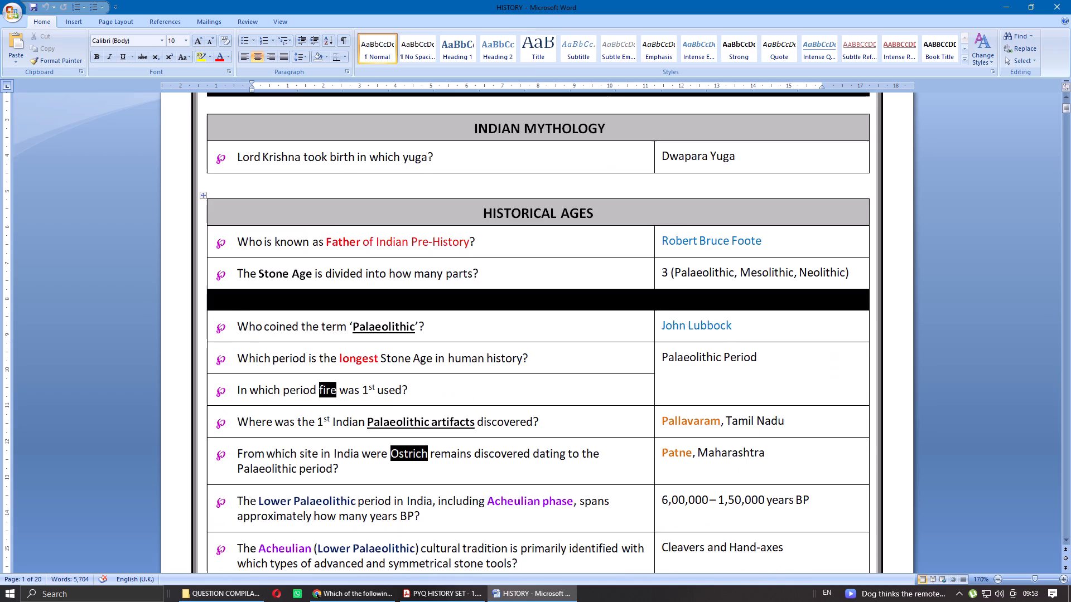
{"action": "scroll", "coordinate": [633, 317], "scroll_direction": "down", "scroll_amount": 8}
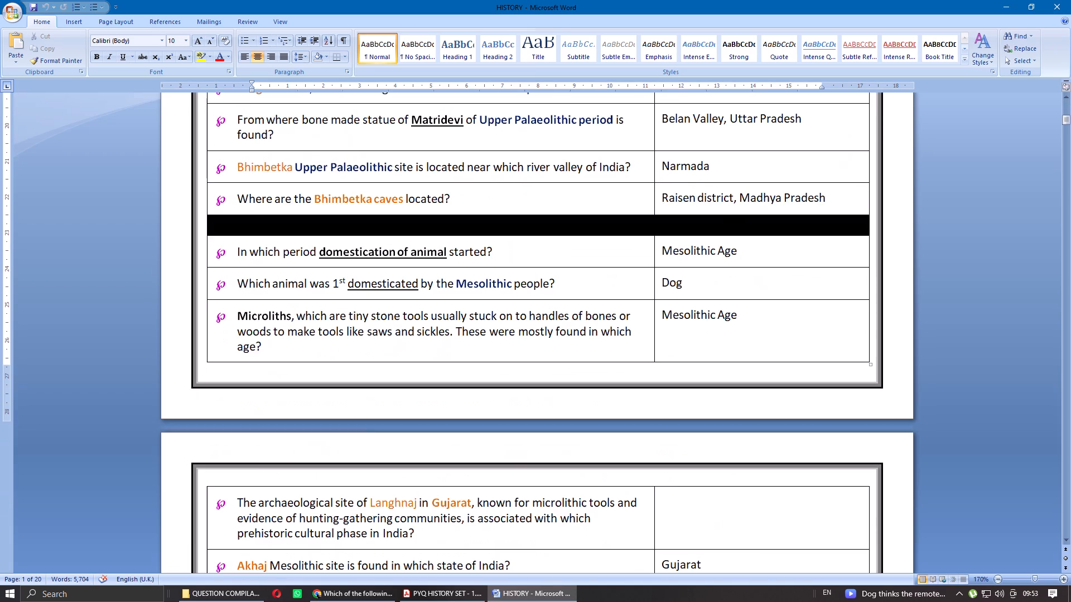
{"action": "scroll", "coordinate": [633, 317], "scroll_direction": "down", "scroll_amount": 4}
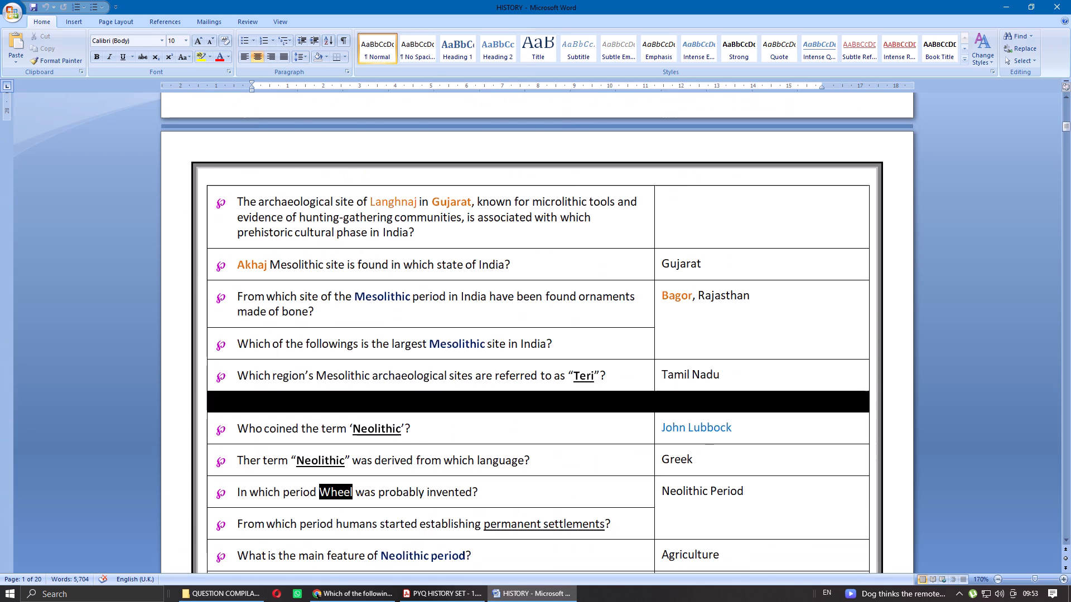
{"action": "scroll", "coordinate": [633, 317], "scroll_direction": "down", "scroll_amount": 3}
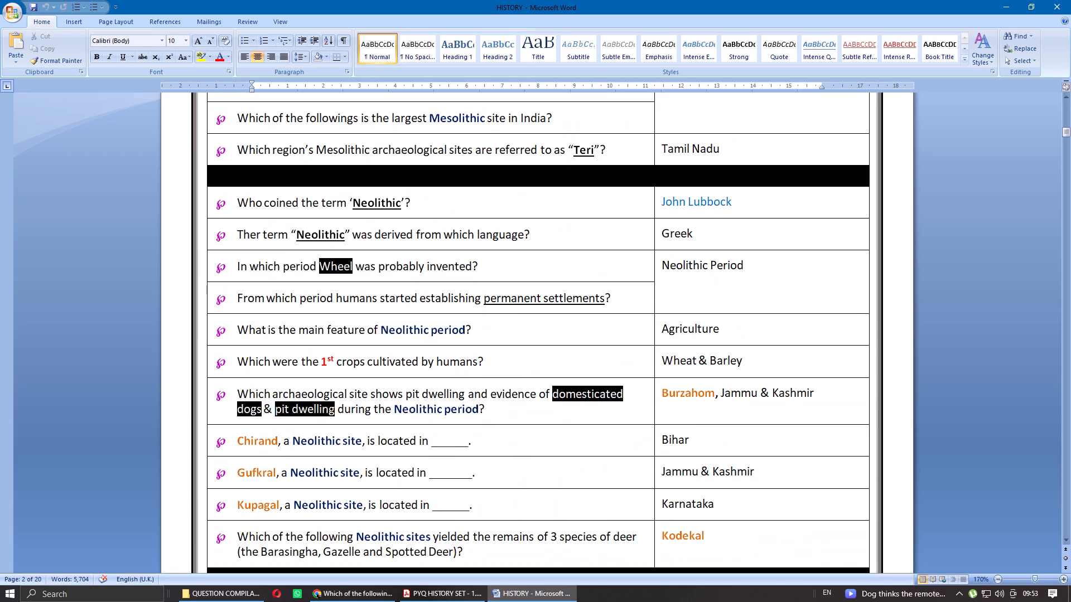
{"action": "scroll", "coordinate": [609, 326], "scroll_direction": "up", "scroll_amount": 3}
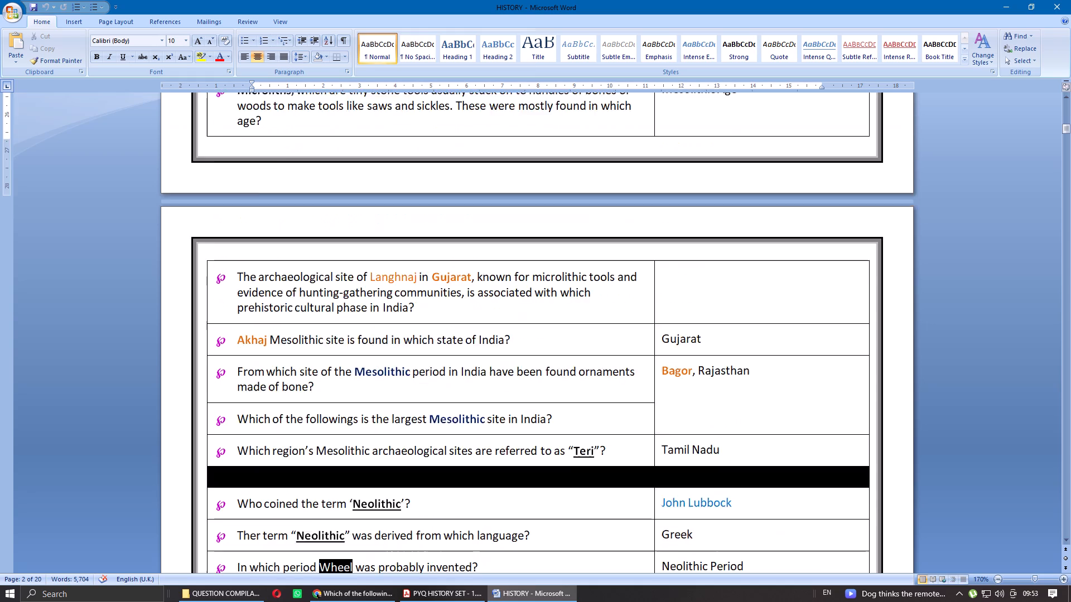
{"action": "scroll", "coordinate": [609, 327], "scroll_direction": "up", "scroll_amount": 4}
{"action": "scroll", "coordinate": [609, 327], "scroll_direction": "down", "scroll_amount": 7}
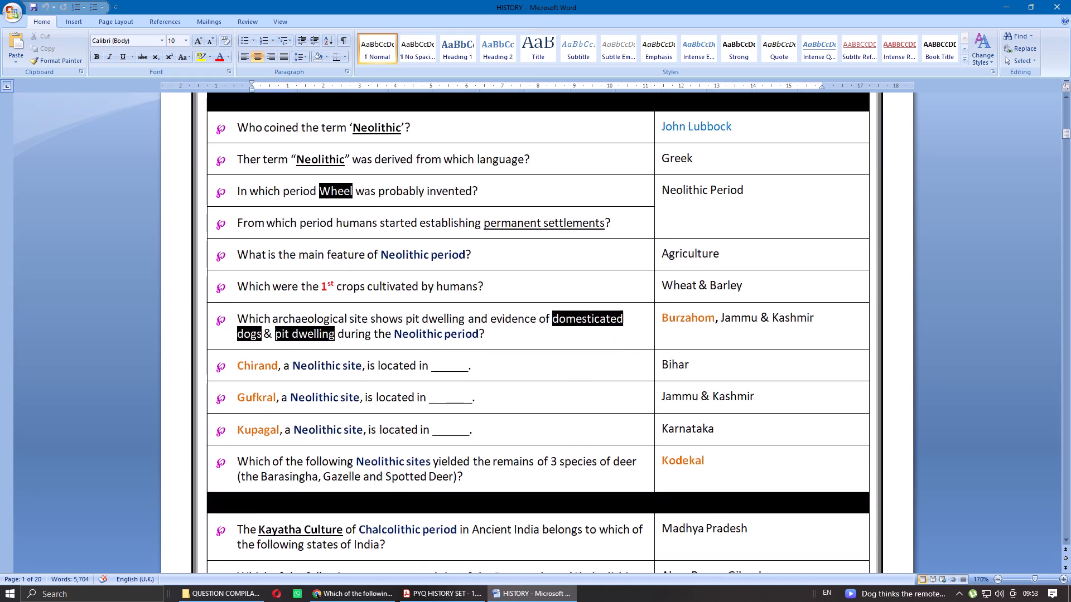
{"action": "scroll", "coordinate": [609, 327], "scroll_direction": "down", "scroll_amount": 6}
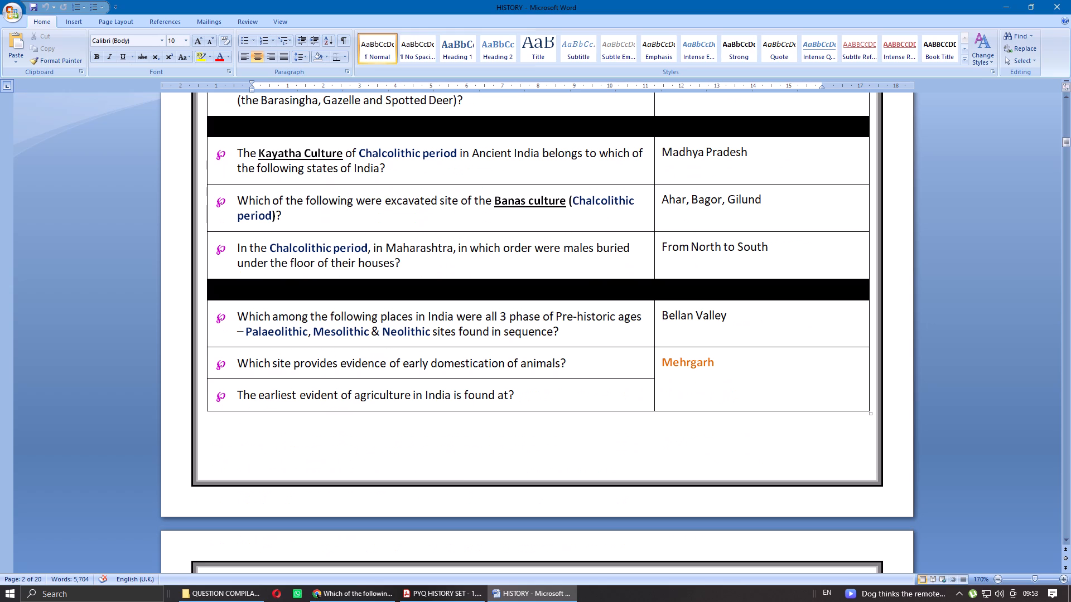
Open the PRE-HISTORIC AGES document from the Study > HISTORY > Ancient India folder and go to its HISTORICAL AGES question table.
{"action": "left_click", "coordinate": [226, 595]}
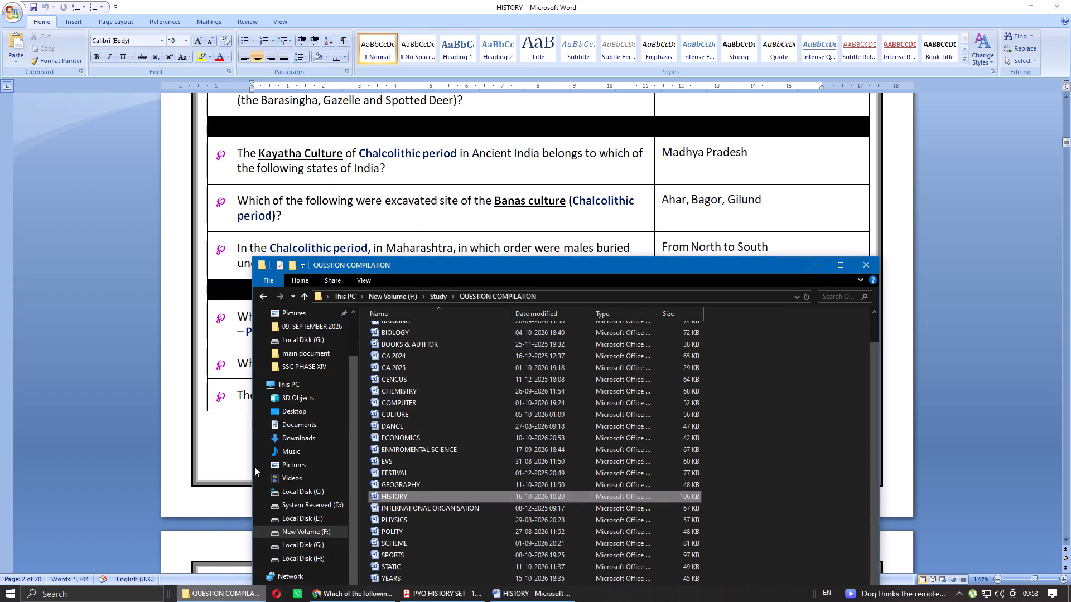
{"action": "left_click", "coordinate": [261, 297]}
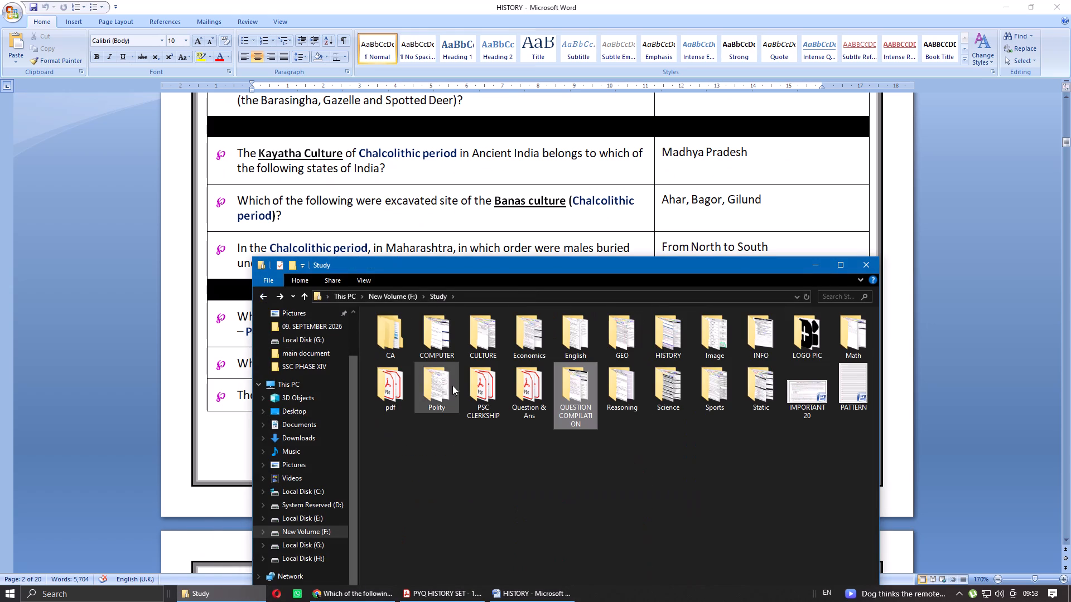
{"action": "double_click", "coordinate": [656, 336]}
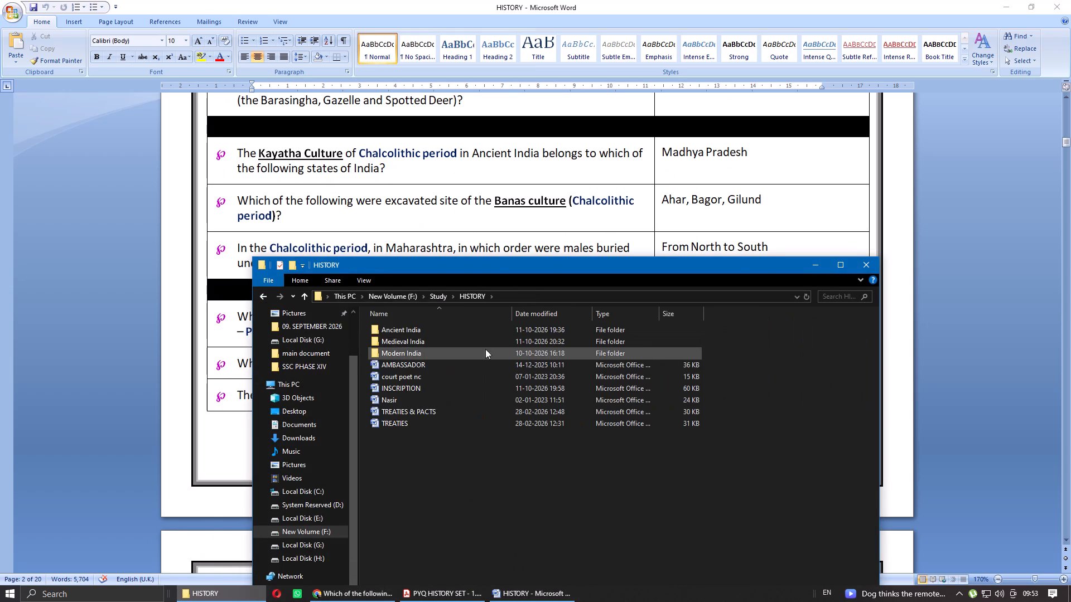
{"action": "left_click", "coordinate": [427, 334]}
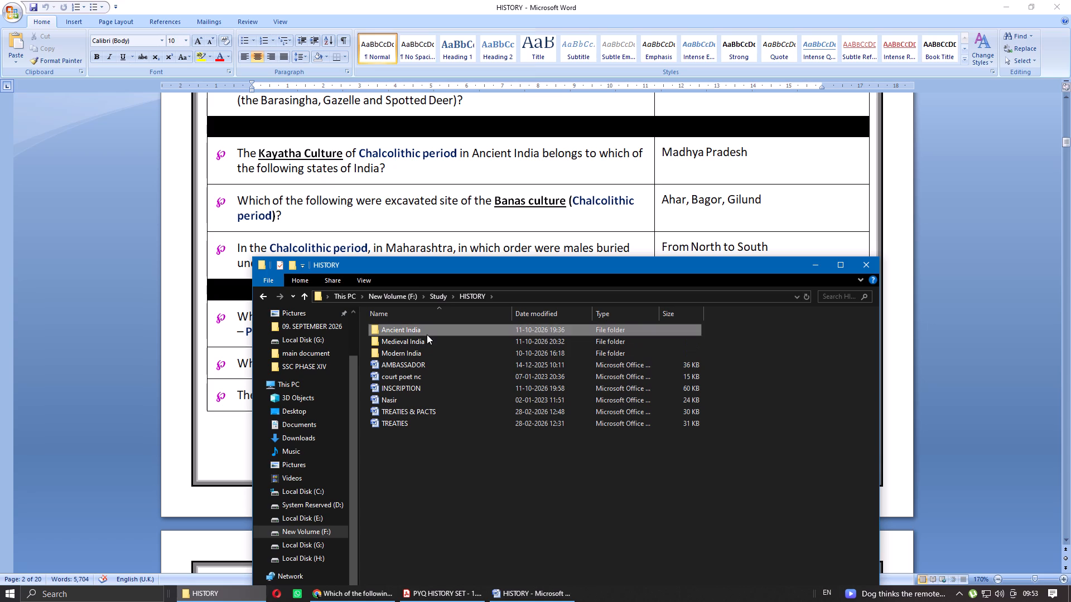
{"action": "double_click", "coordinate": [427, 334]}
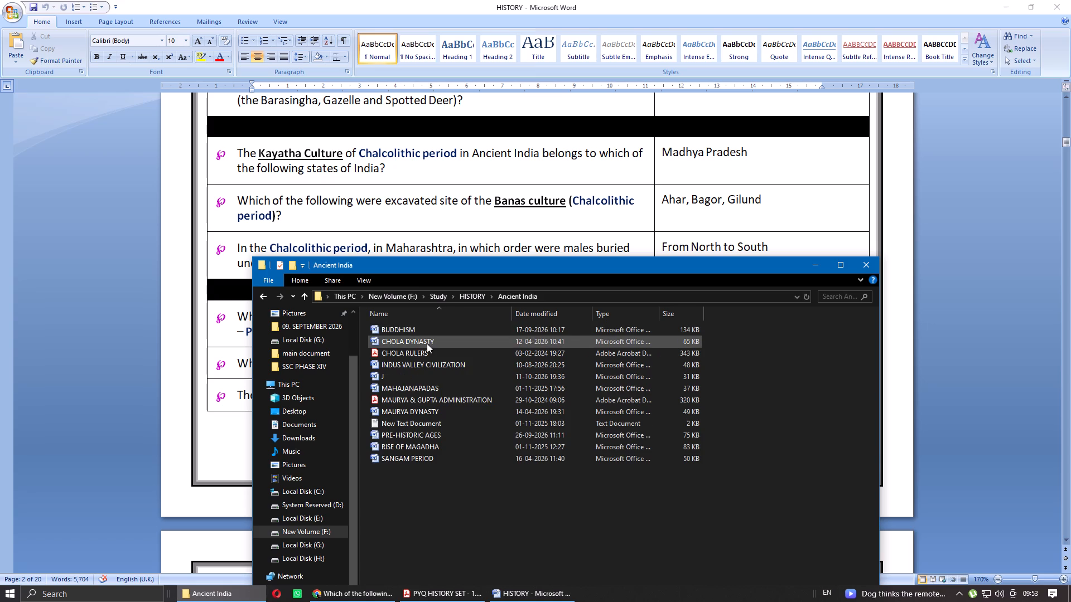
{"action": "double_click", "coordinate": [437, 437]}
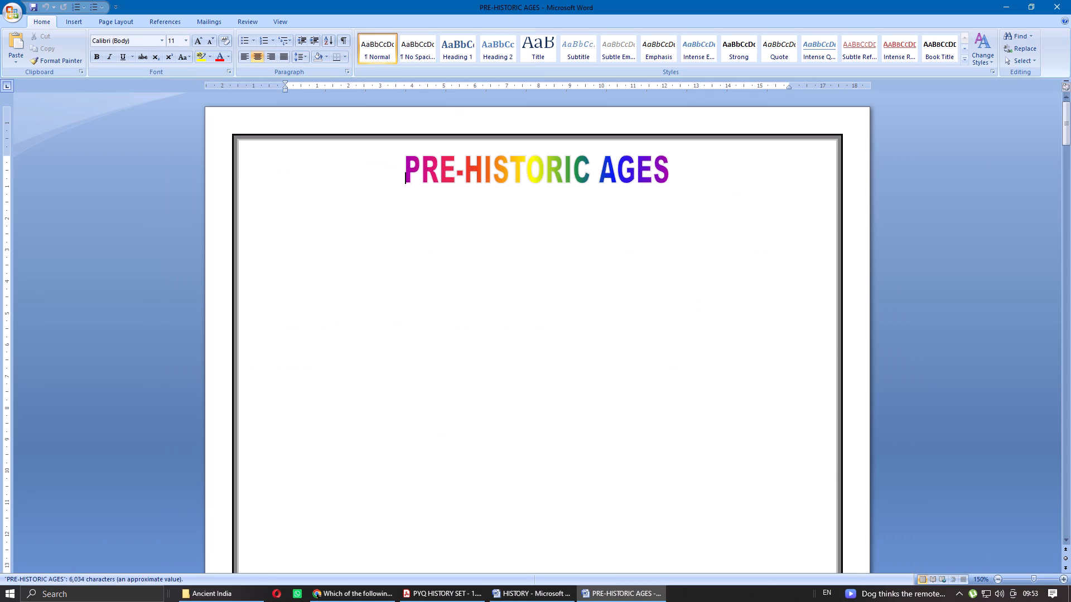
{"action": "scroll", "coordinate": [590, 347], "scroll_direction": "down", "scroll_amount": 14}
{"action": "scroll", "coordinate": [590, 346], "scroll_direction": "down", "scroll_amount": 10}
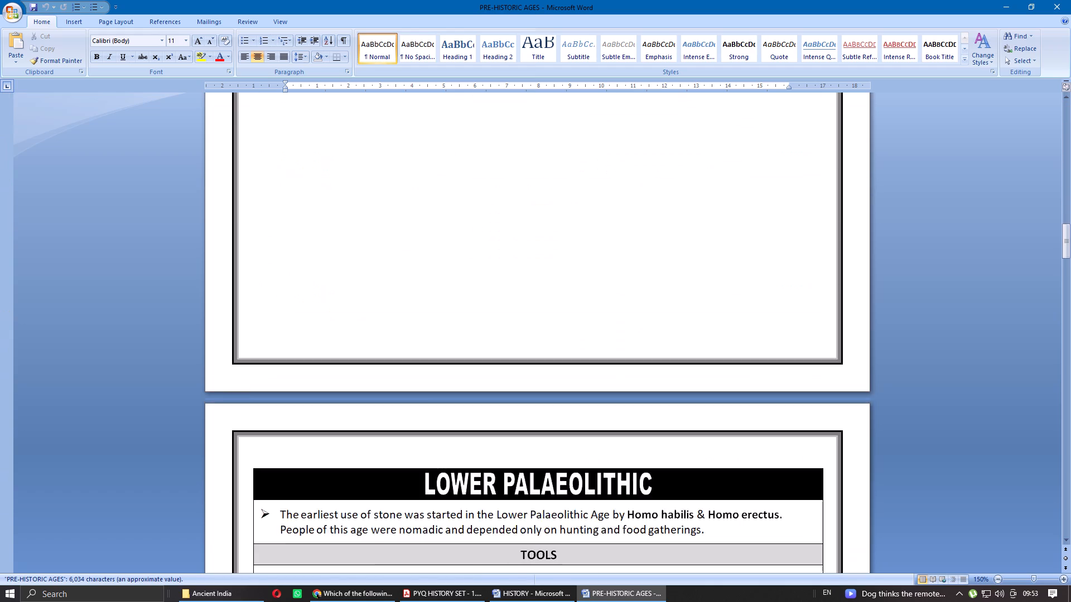
{"action": "scroll", "coordinate": [590, 346], "scroll_direction": "down", "scroll_amount": 20}
{"action": "scroll", "coordinate": [590, 346], "scroll_direction": "down", "scroll_amount": 13}
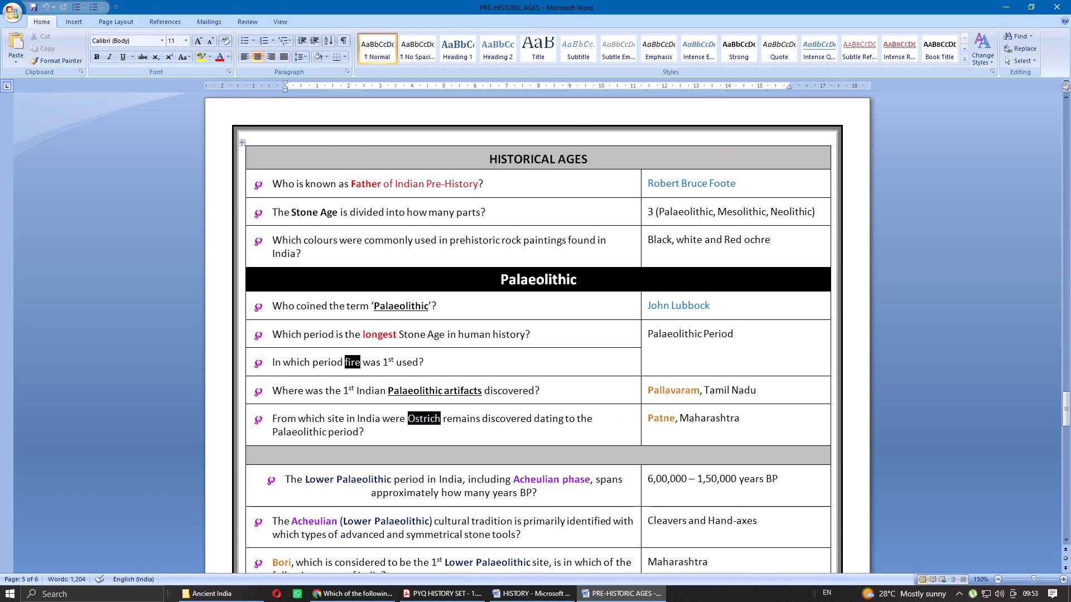
Compare the Palaeolithic entries in the HISTORY document with the HISTORICAL AGES table in PRE-HISTORIC AGES.
{"action": "left_click", "coordinate": [533, 601]}
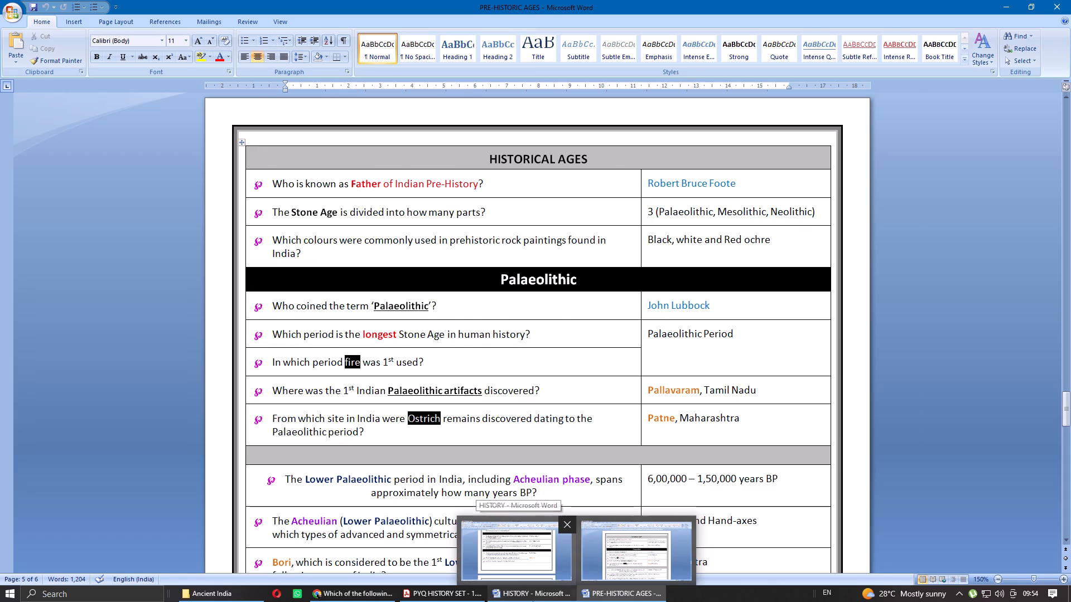
{"action": "scroll", "coordinate": [587, 327], "scroll_direction": "up", "scroll_amount": 17}
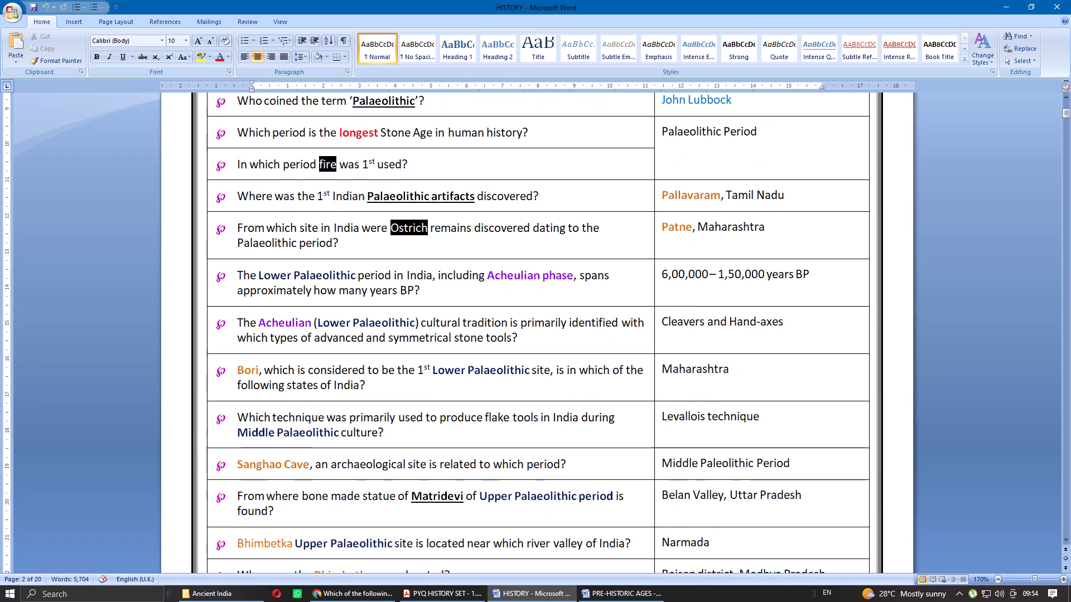
{"action": "scroll", "coordinate": [587, 327], "scroll_direction": "up", "scroll_amount": 6}
{"action": "scroll", "coordinate": [587, 327], "scroll_direction": "down", "scroll_amount": 2}
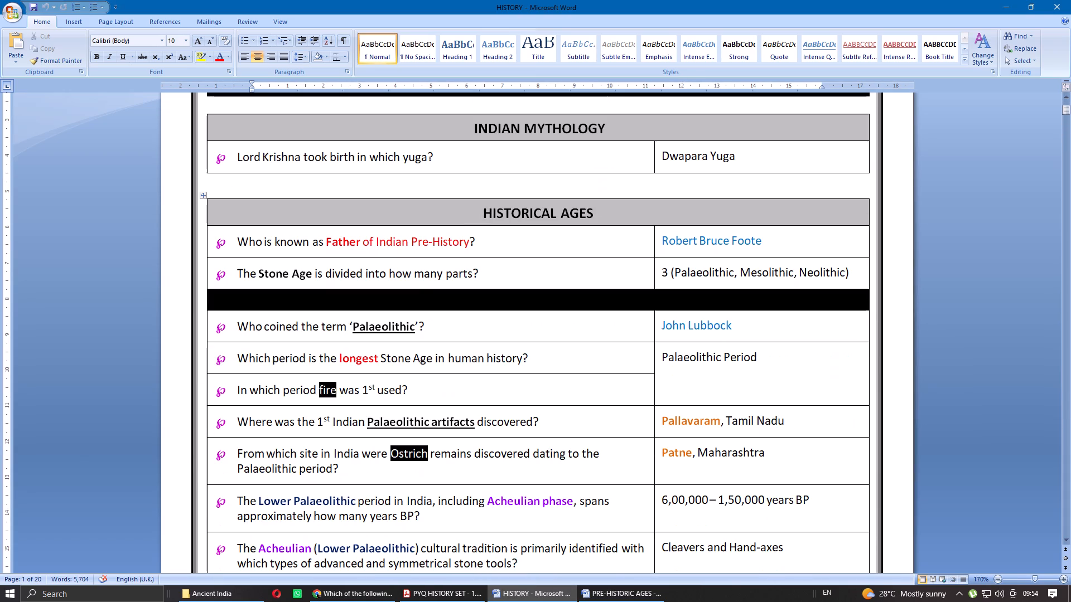
{"action": "scroll", "coordinate": [587, 327], "scroll_direction": "down", "scroll_amount": 3}
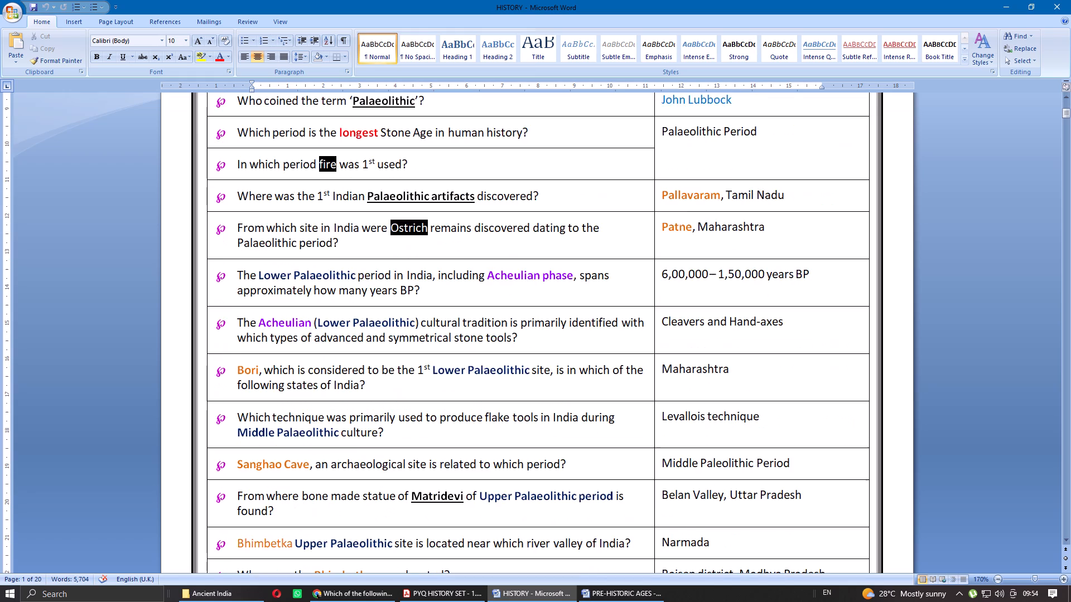
{"action": "scroll", "coordinate": [587, 327], "scroll_direction": "down", "scroll_amount": 2}
{"action": "scroll", "coordinate": [587, 327], "scroll_direction": "up", "scroll_amount": 2}
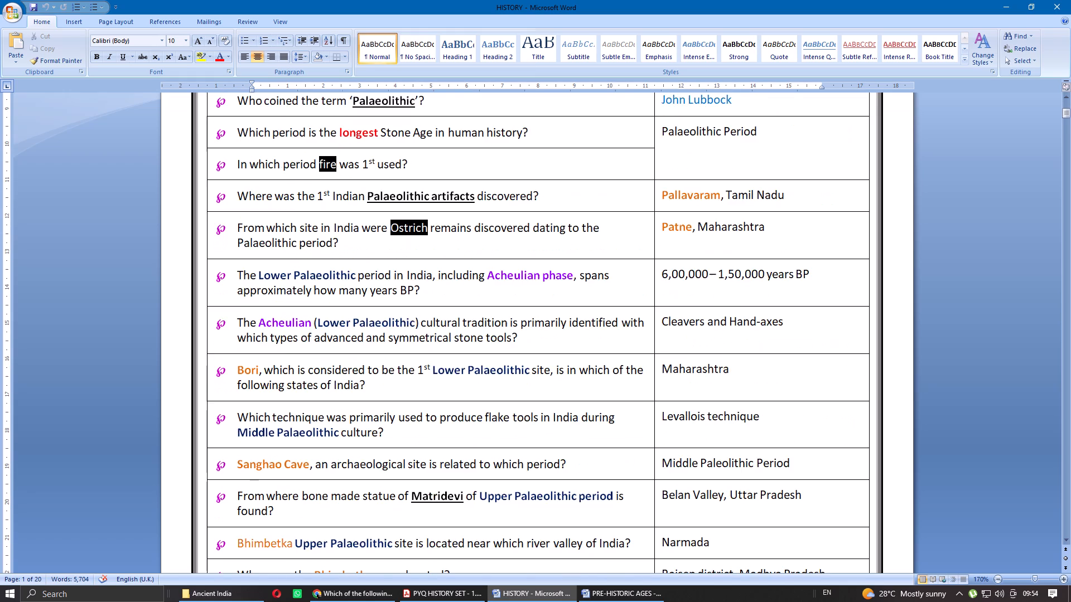
{"action": "scroll", "coordinate": [587, 327], "scroll_direction": "up", "scroll_amount": 1}
{"action": "scroll", "coordinate": [587, 327], "scroll_direction": "down", "scroll_amount": 6}
{"action": "scroll", "coordinate": [586, 327], "scroll_direction": "up", "scroll_amount": 3}
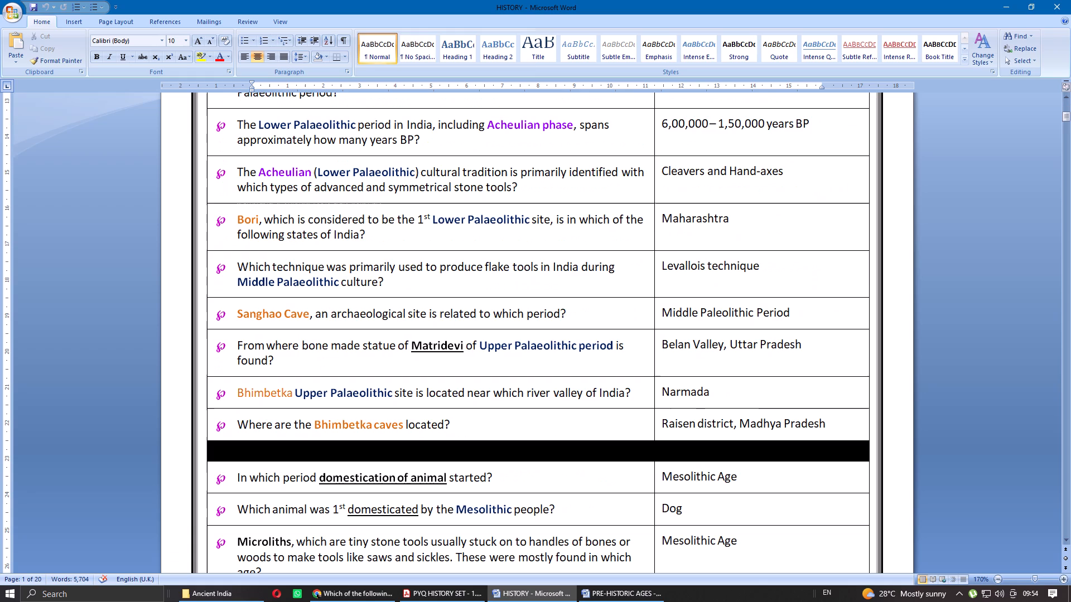
{"action": "scroll", "coordinate": [586, 327], "scroll_direction": "up", "scroll_amount": 3}
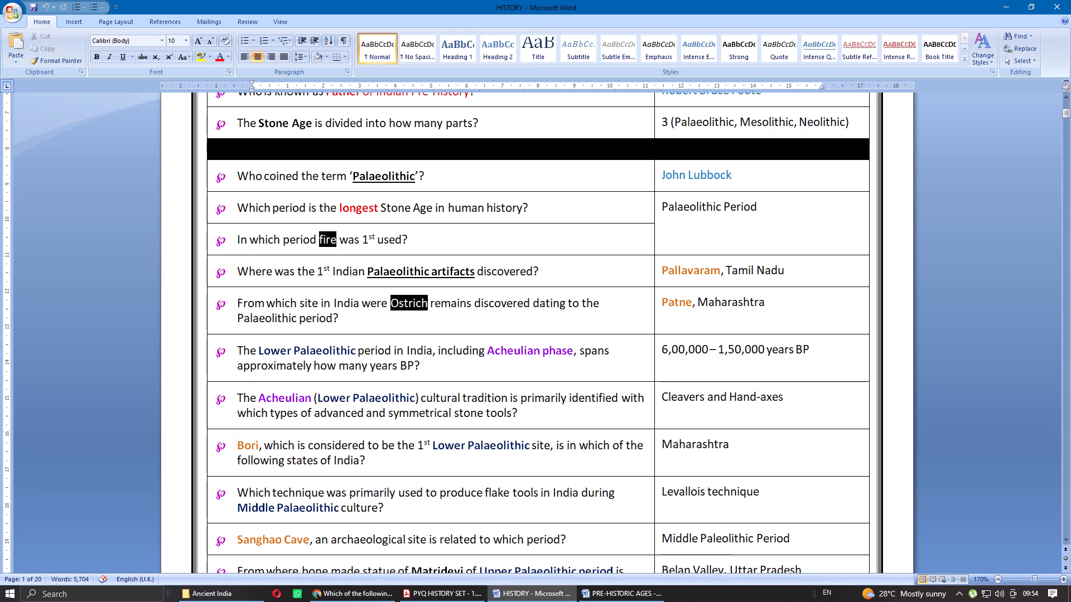
{"action": "left_click", "coordinate": [610, 601]}
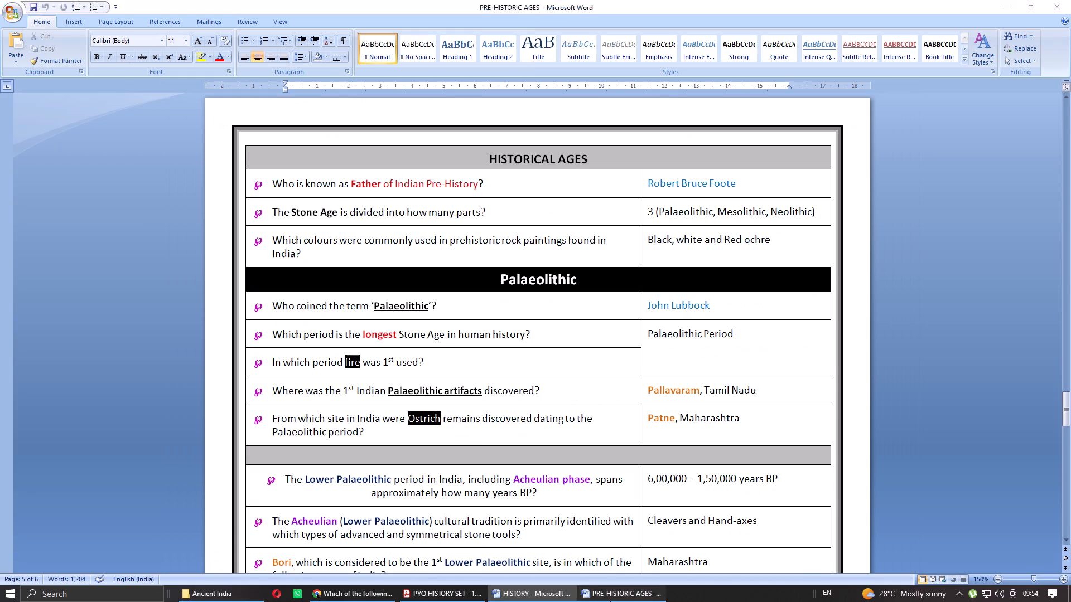
{"action": "scroll", "coordinate": [587, 383], "scroll_direction": "down", "scroll_amount": 1}
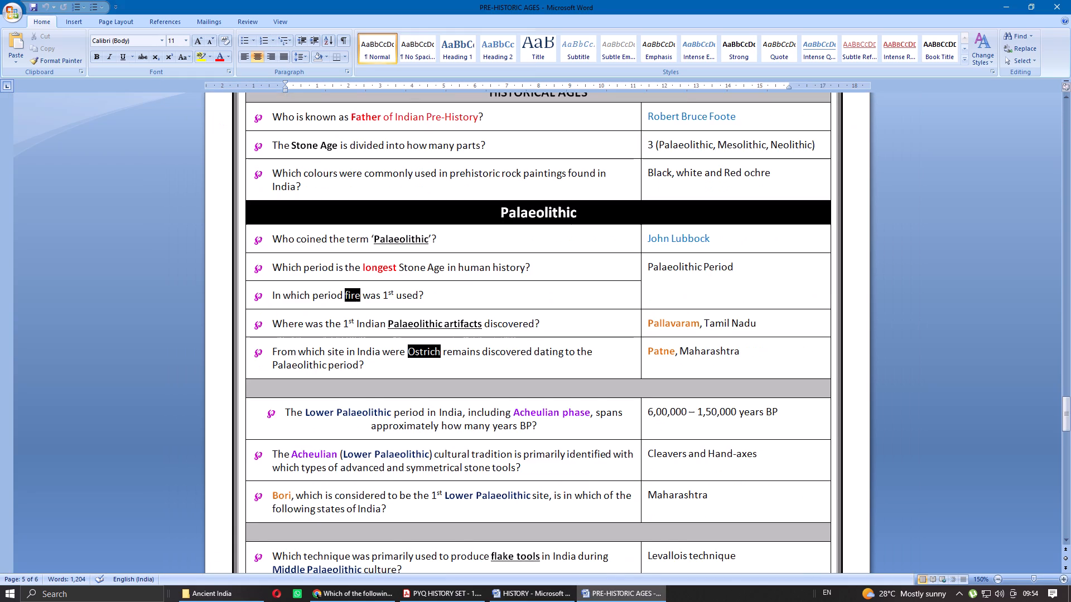
{"action": "scroll", "coordinate": [587, 383], "scroll_direction": "down", "scroll_amount": 2}
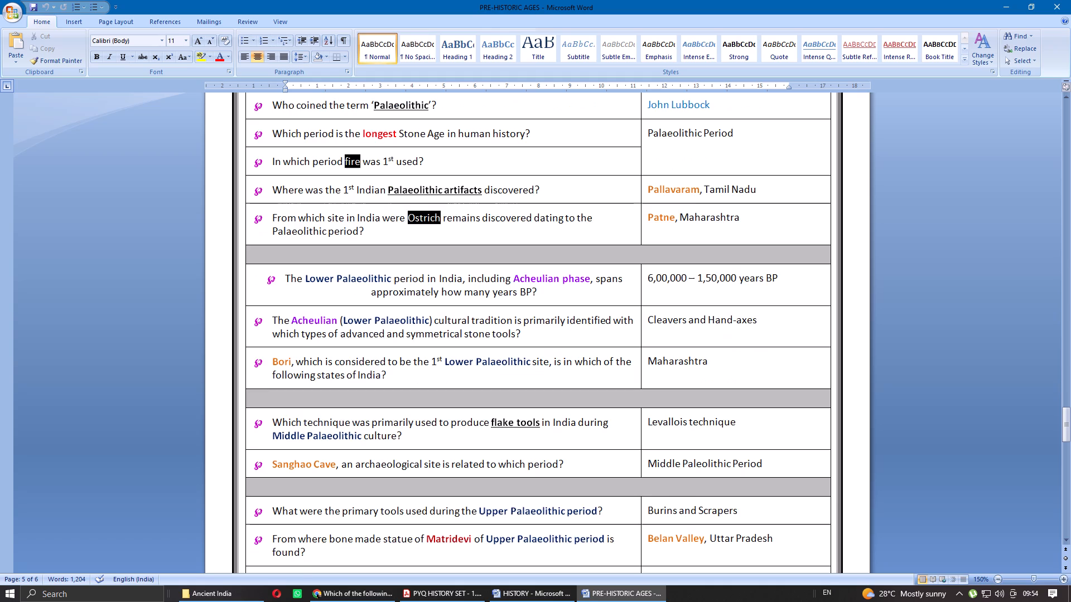
{"action": "scroll", "coordinate": [587, 383], "scroll_direction": "down", "scroll_amount": 3}
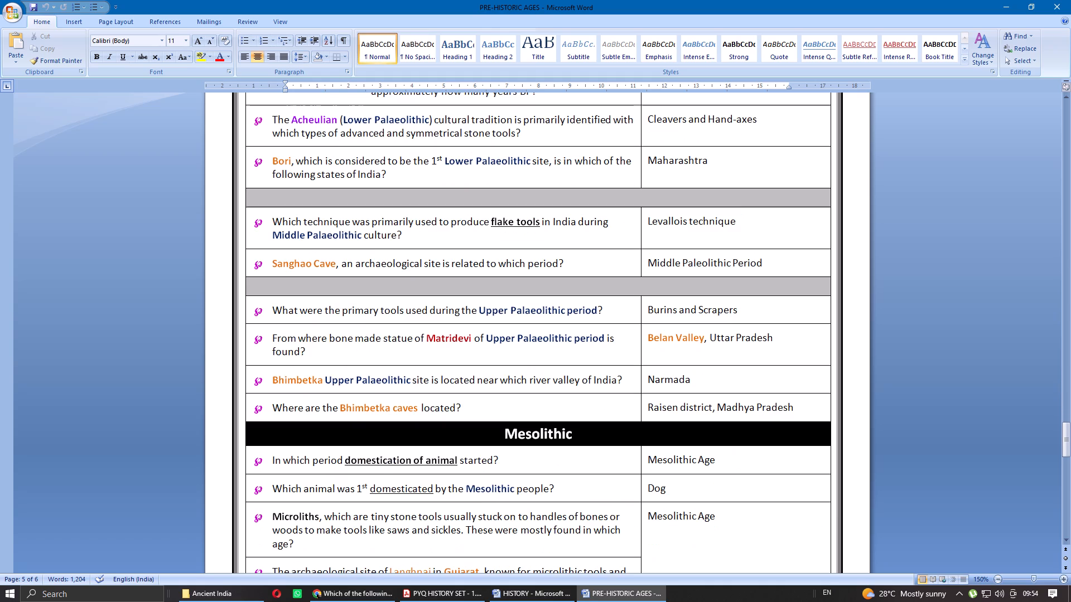
Enter LOWER PALAEOLITHIC in the empty grey divider row above the Acheulian phase question in PRE-HISTORIC AGES.
{"action": "scroll", "coordinate": [587, 383], "scroll_direction": "up", "scroll_amount": 5}
{"action": "left_click", "coordinate": [562, 389]}
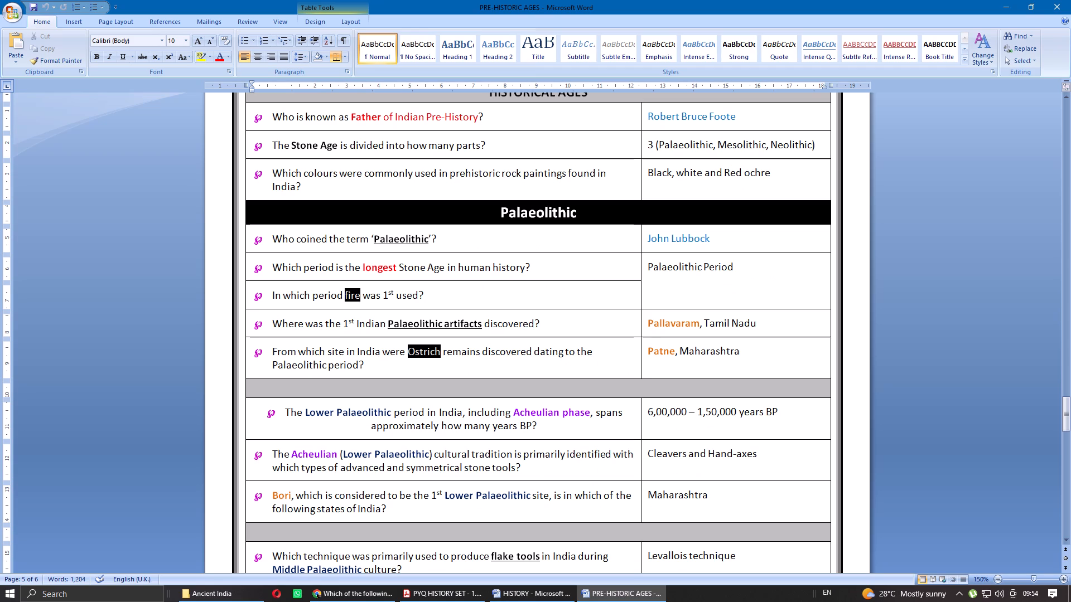
{"action": "key", "text": "shift+l"}
{"action": "type", "text": "OWER PA"}
{"action": "type", "text": "LA"}
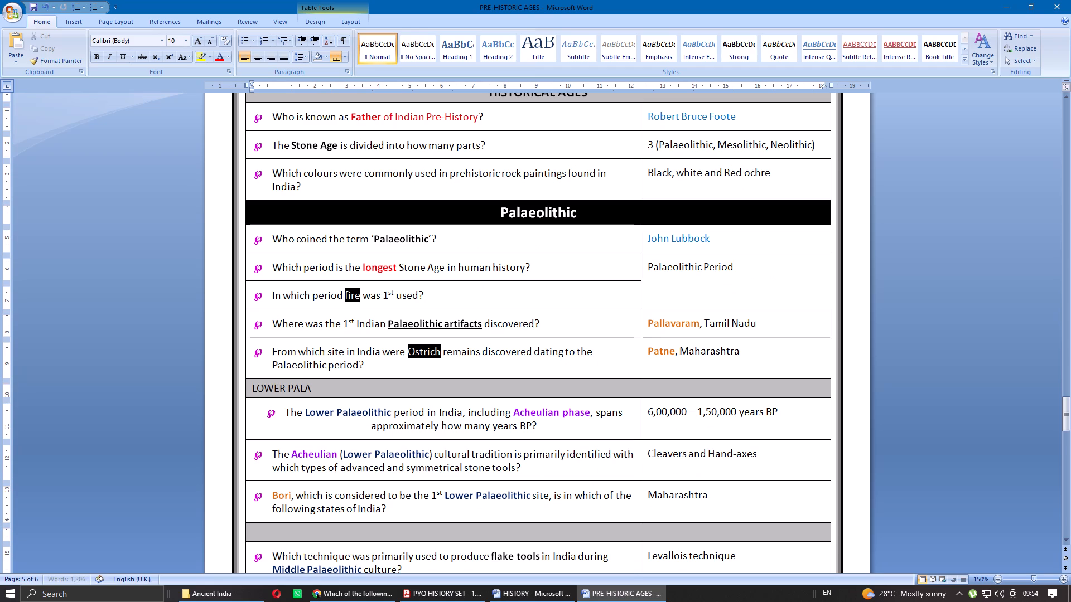
{"action": "type", "text": "EOLITHIC"}
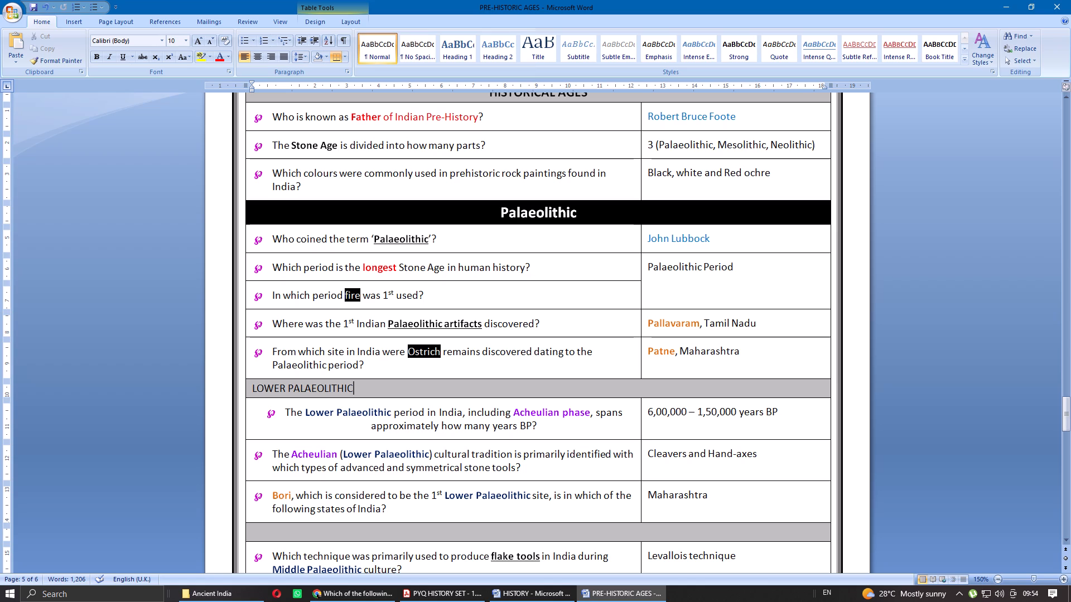
Enter MIDDLE PALAEOLITHIC in the empty grey divider row above the flake tools question, reusing the word PALAEOLITHIC from the LOWER PALAEOLITHIC heading.
{"action": "double_click", "coordinate": [335, 386]}
{"action": "key", "text": "ctrl+c"}
{"action": "scroll", "coordinate": [491, 389], "scroll_direction": "down", "scroll_amount": 2}
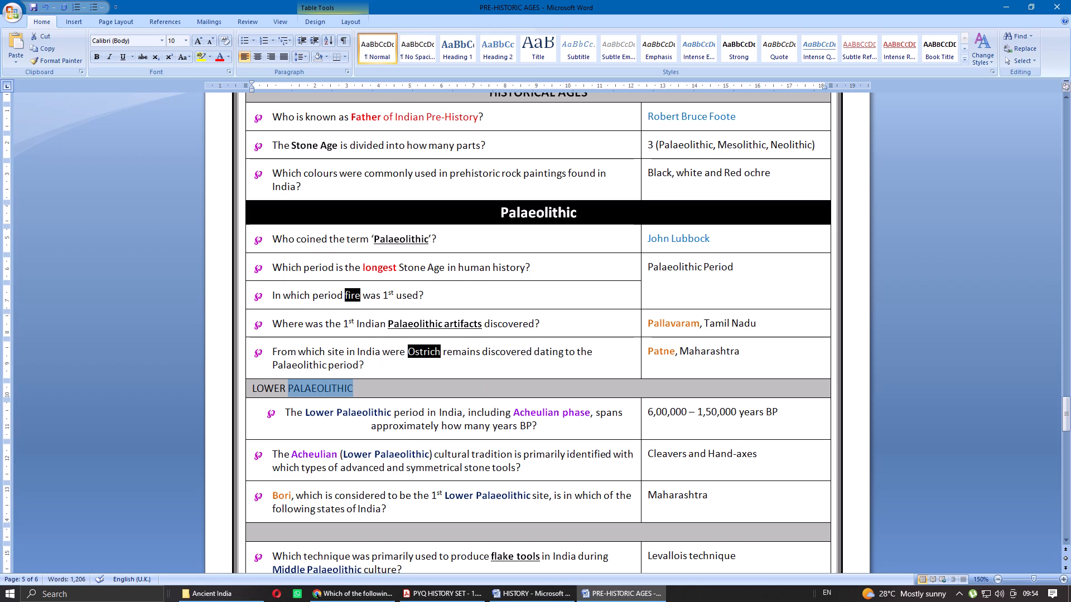
{"action": "left_click", "coordinate": [466, 397]}
{"action": "type", "text": "MIDDLE"}
{"action": "key", "text": "space"}
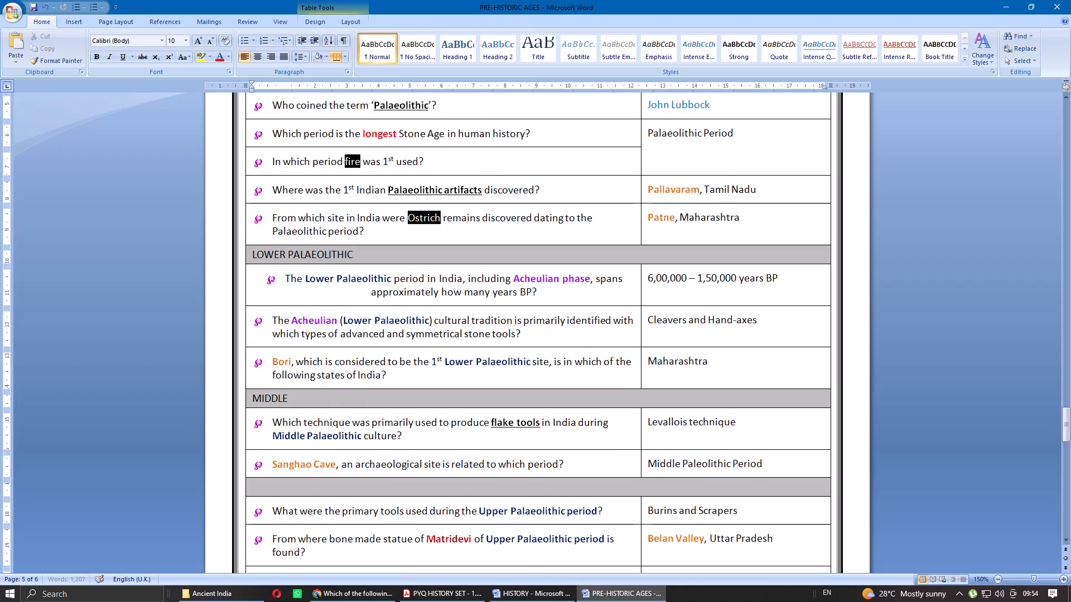
{"action": "key", "text": "ctrl+v"}
Enter UPPER PALAEOLITHIC in the grey divider row below the Sanghao Cave question, with the word UPPER in non-bold black text.
{"action": "left_click", "coordinate": [371, 487]}
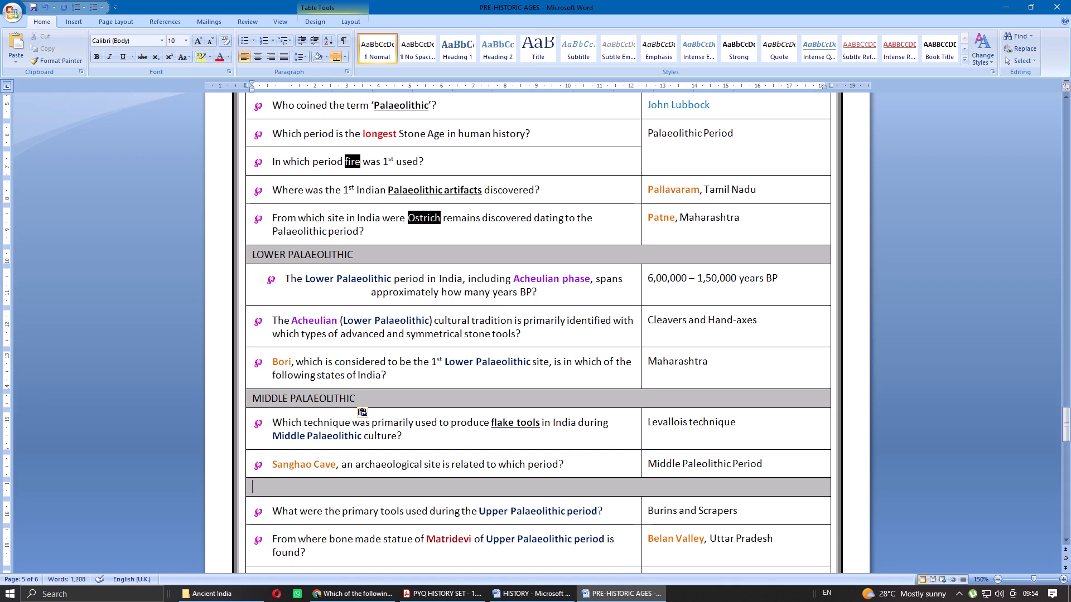
{"action": "type", "text": "UPPER"}
{"action": "key", "text": "space"}
{"action": "key", "text": "ctrl+v"}
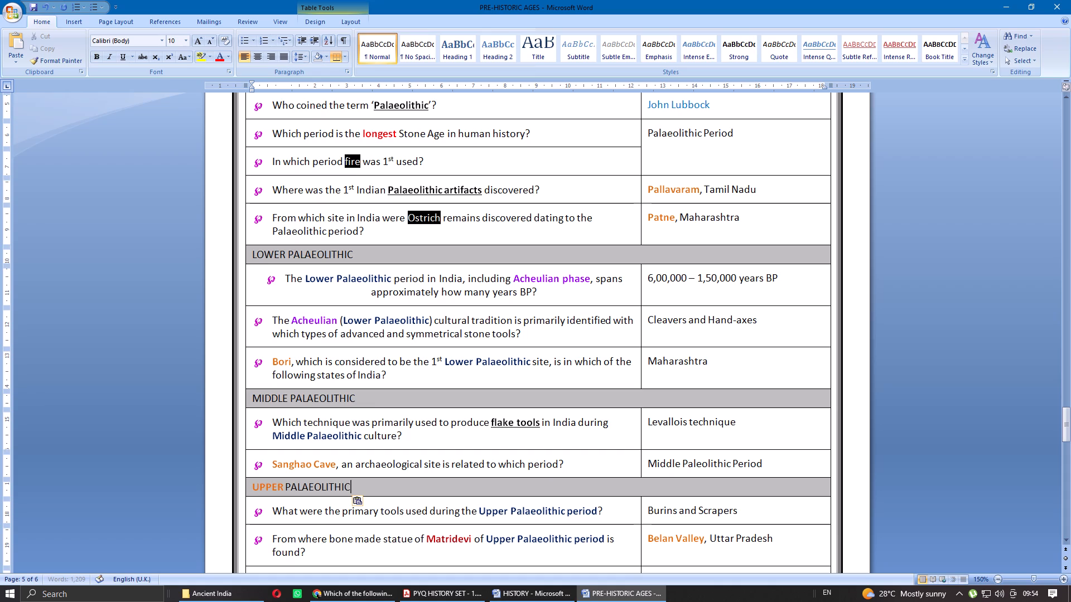
{"action": "double_click", "coordinate": [268, 488]}
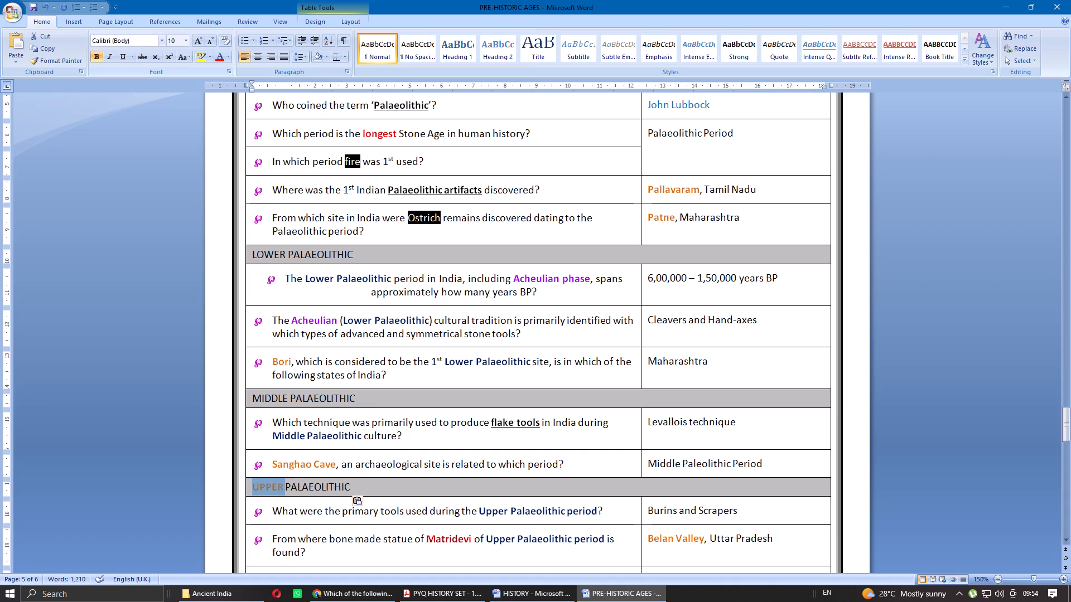
{"action": "left_click", "coordinate": [95, 56]}
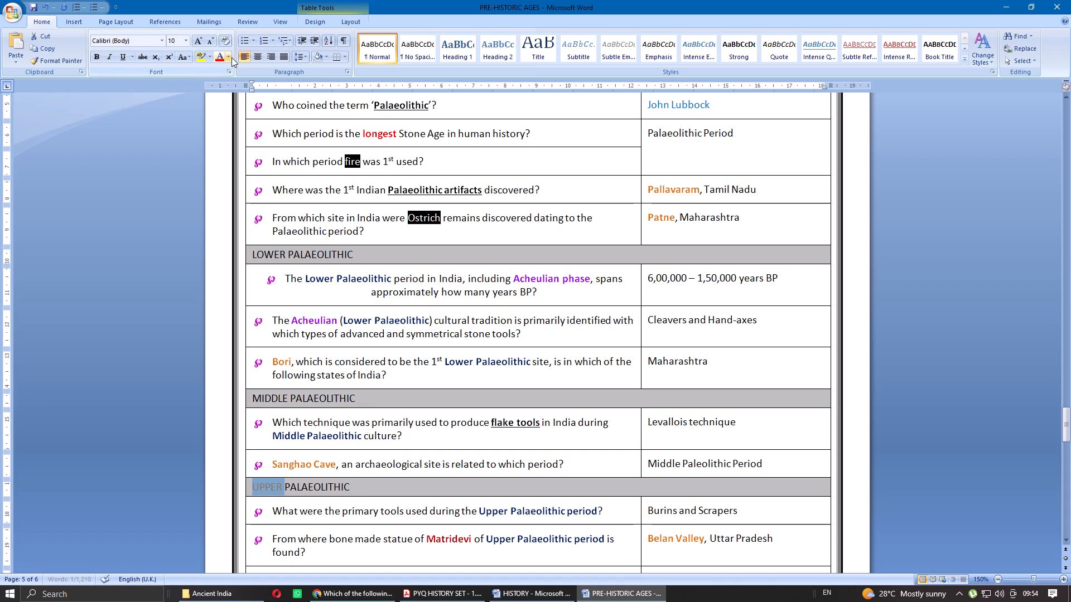
{"action": "left_click", "coordinate": [228, 57]}
{"action": "left_click", "coordinate": [230, 67]}
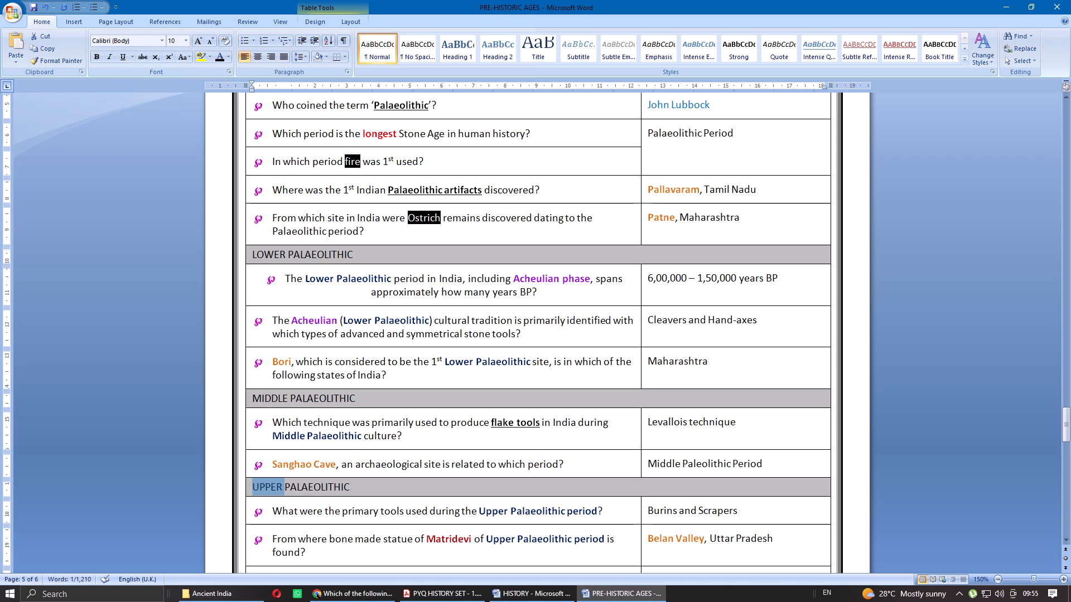
Format the LOWER, MIDDLE and UPPER PALAEOLITHIC headings as bold, centred 11 pt Cambria (Headings).
{"action": "left_click_drag", "start_coordinate": [367, 258], "coordinate": [266, 254]}
{"action": "left_click_drag", "start_coordinate": [387, 402], "coordinate": [282, 395], "text": "ctrl"}
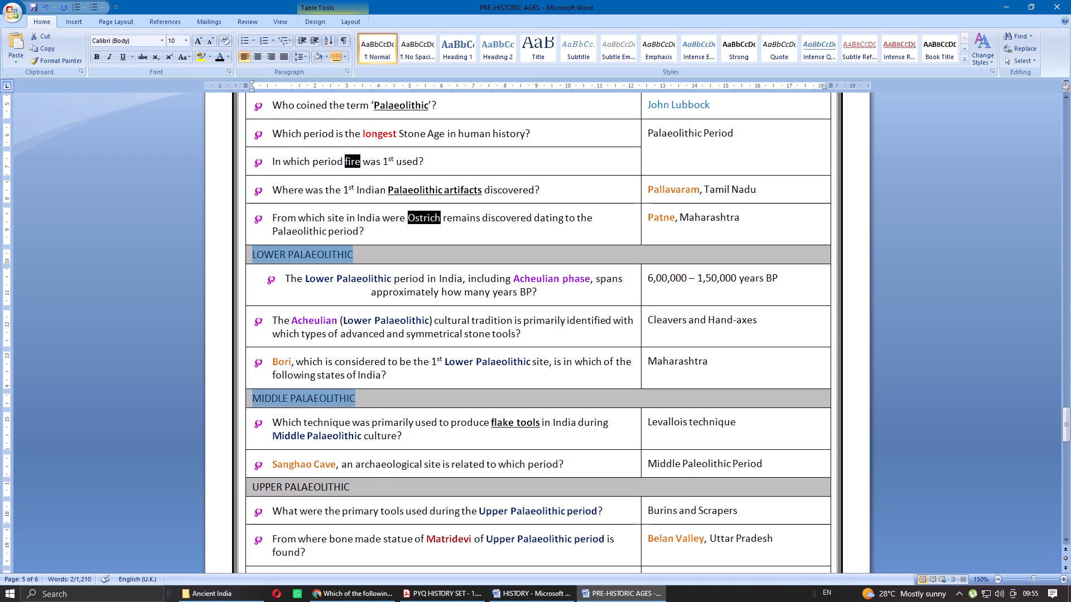
{"action": "left_click_drag", "start_coordinate": [282, 395], "coordinate": [273, 395], "text": "ctrl"}
{"action": "left_click_drag", "start_coordinate": [368, 492], "coordinate": [263, 483], "text": "ctrl"}
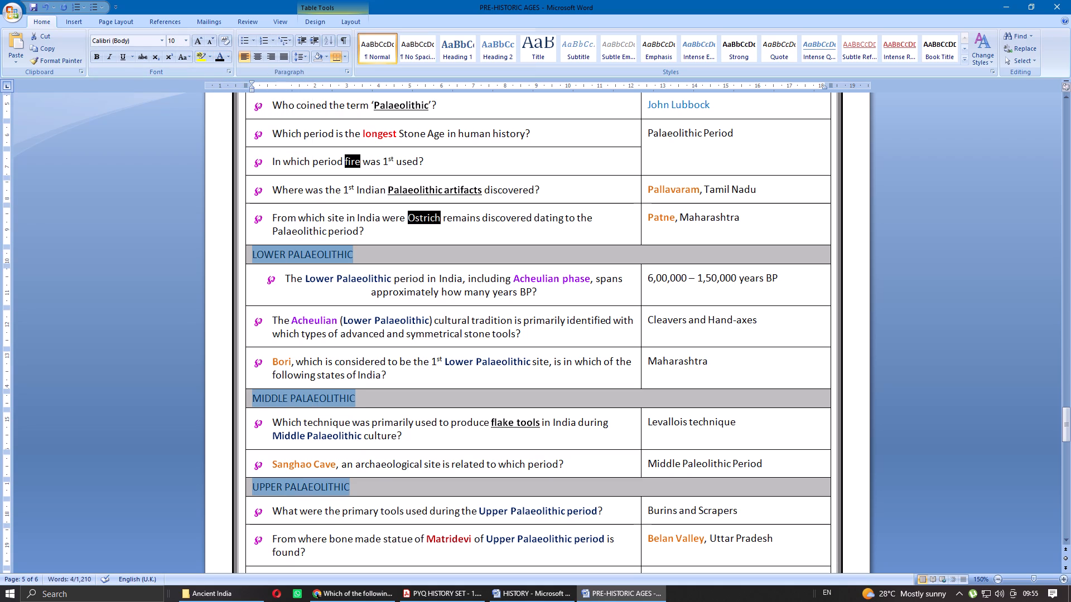
{"action": "left_click", "coordinate": [191, 40], "text": "ctrl"}
{"action": "left_click", "coordinate": [186, 41], "text": "ctrl"}
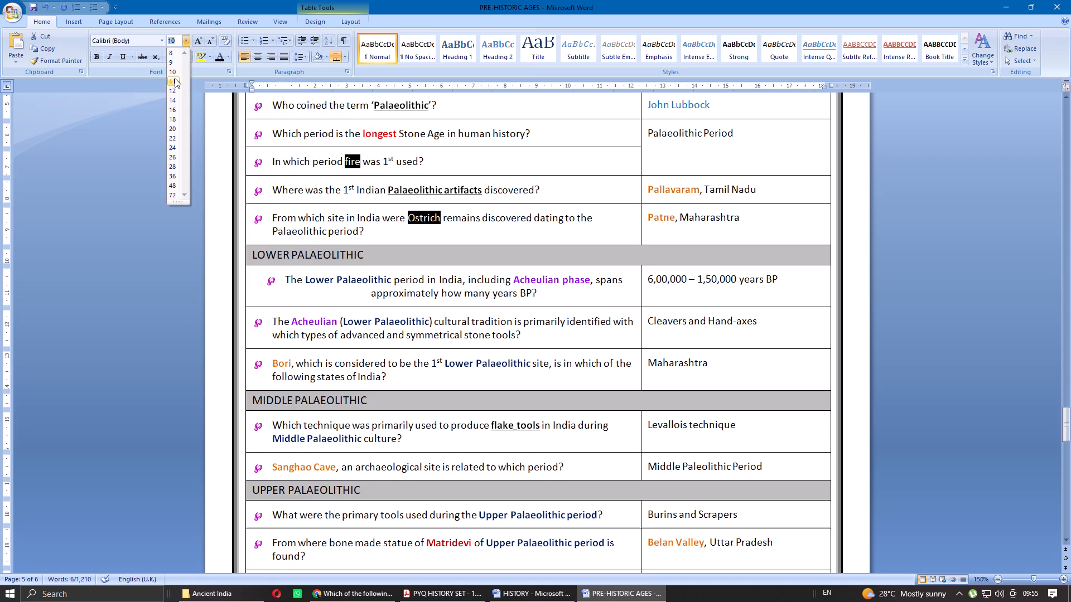
{"action": "left_click", "coordinate": [175, 78], "text": "ctrl"}
{"action": "left_click", "coordinate": [165, 42]}
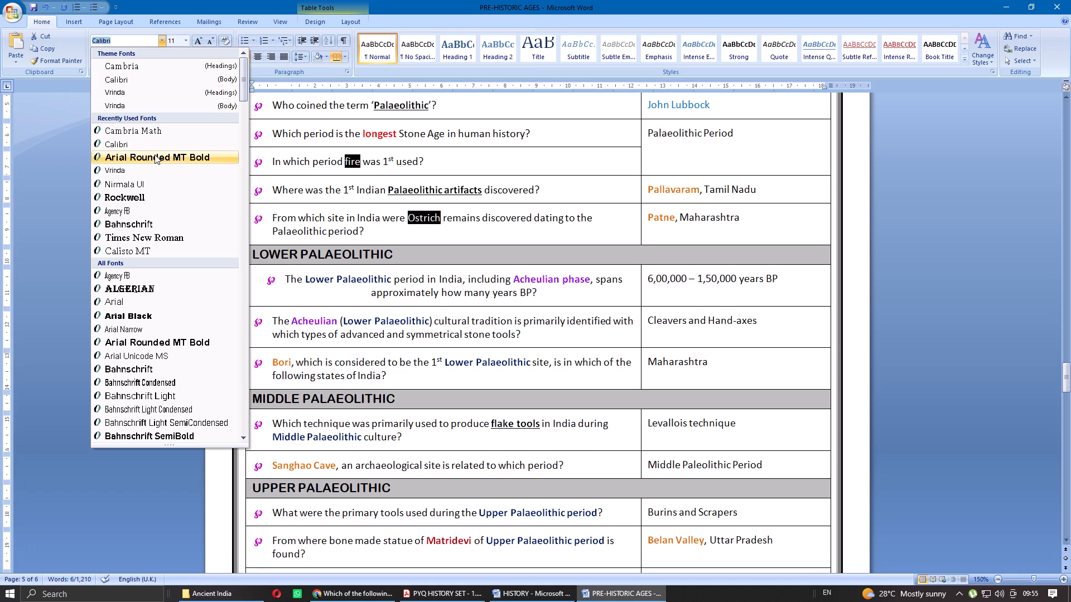
{"action": "left_click", "coordinate": [146, 66]}
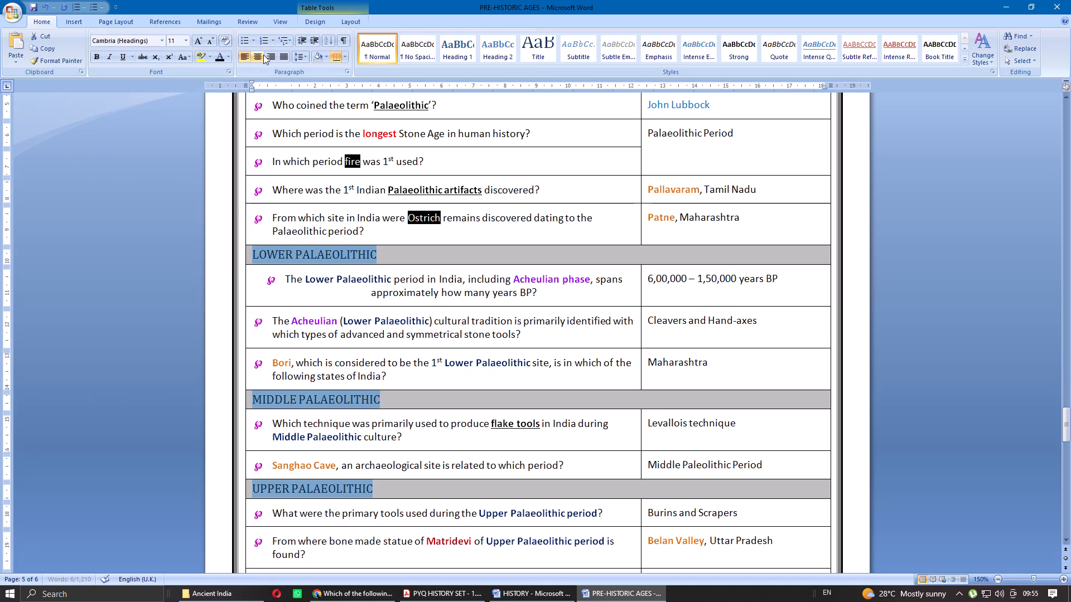
{"action": "left_click", "coordinate": [259, 56]}
{"action": "key", "text": "ctrl+b"}
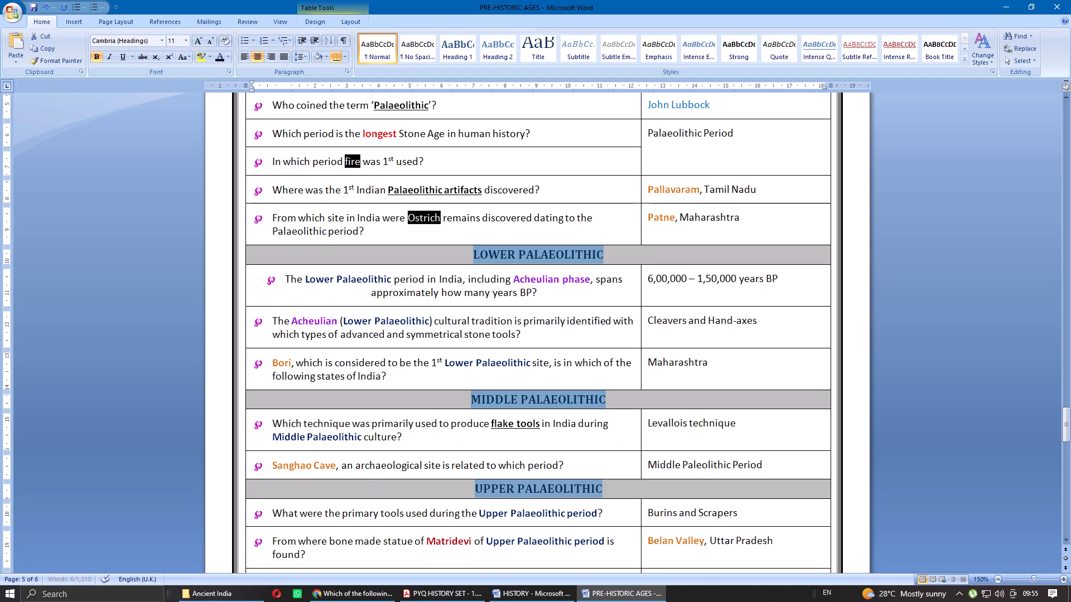
{"action": "left_click", "coordinate": [519, 253]}
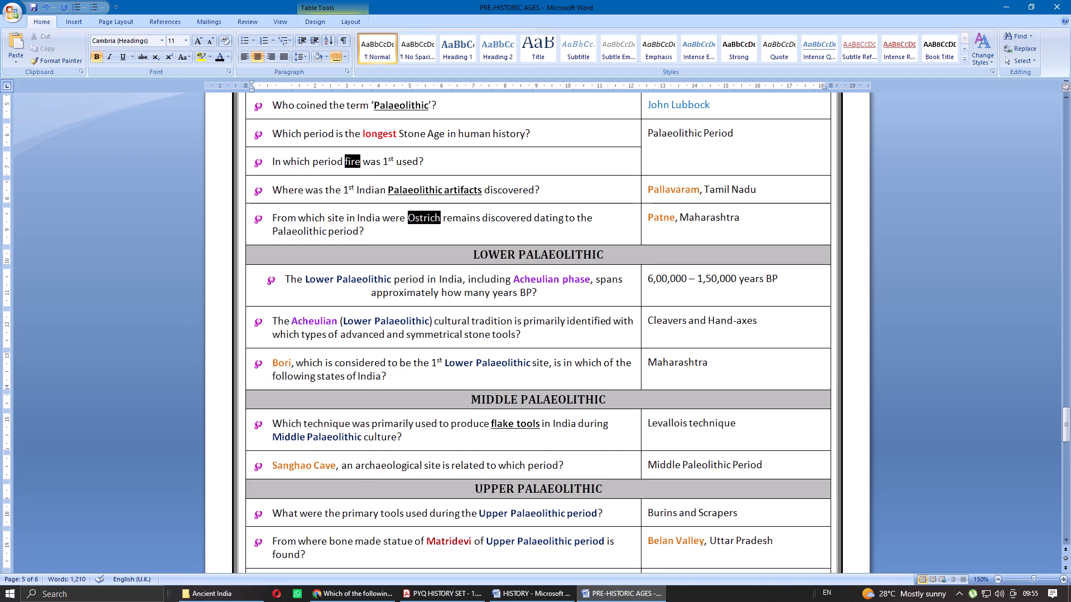
Replace the Palaeolithic title in the black row with the copied uppercase PALAEOLITHIC and make it bold at 12 pt.
{"action": "scroll", "coordinate": [664, 274], "scroll_direction": "up", "scroll_amount": 3}
{"action": "left_click", "coordinate": [592, 281]}
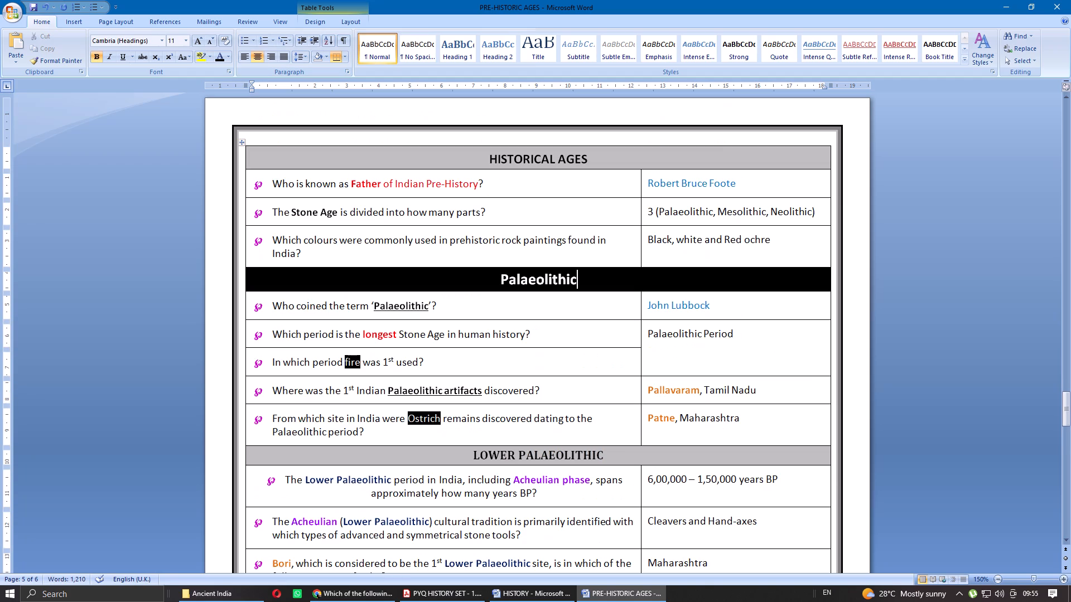
{"action": "left_click_drag", "start_coordinate": [592, 281], "coordinate": [502, 281]}
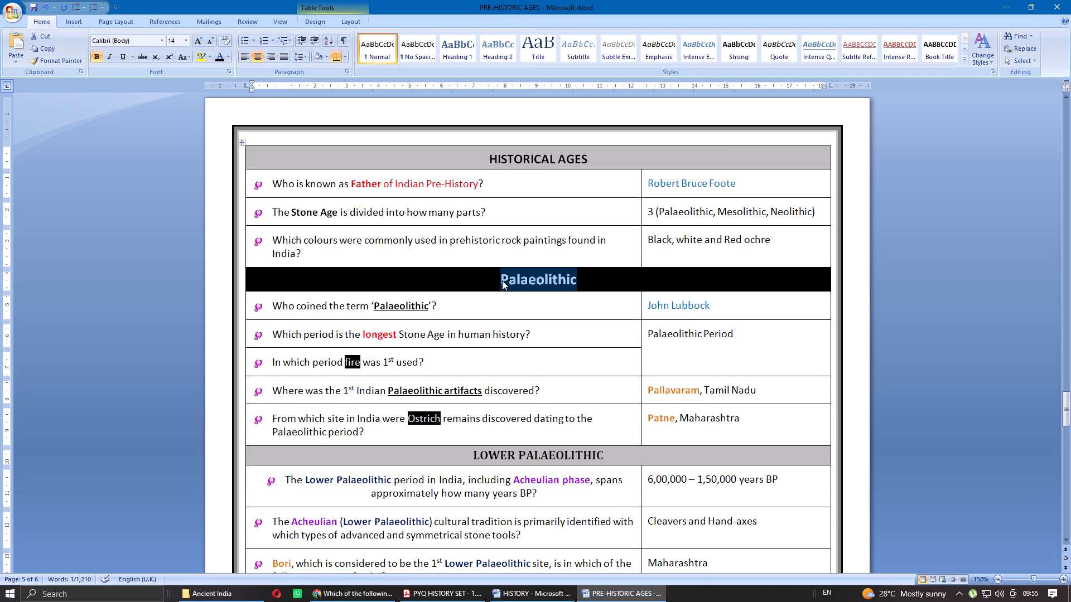
{"action": "key", "text": "ctrl+v"}
{"action": "key", "text": "ctrl+z"}
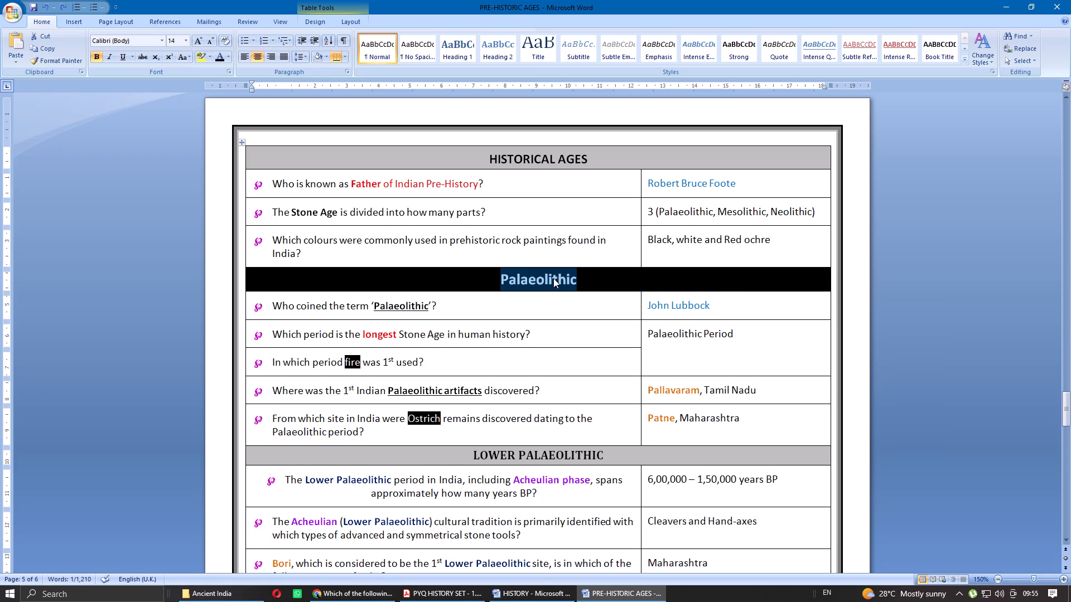
{"action": "key", "text": "ctrl+v"}
{"action": "left_click_drag", "start_coordinate": [578, 271], "coordinate": [518, 273]}
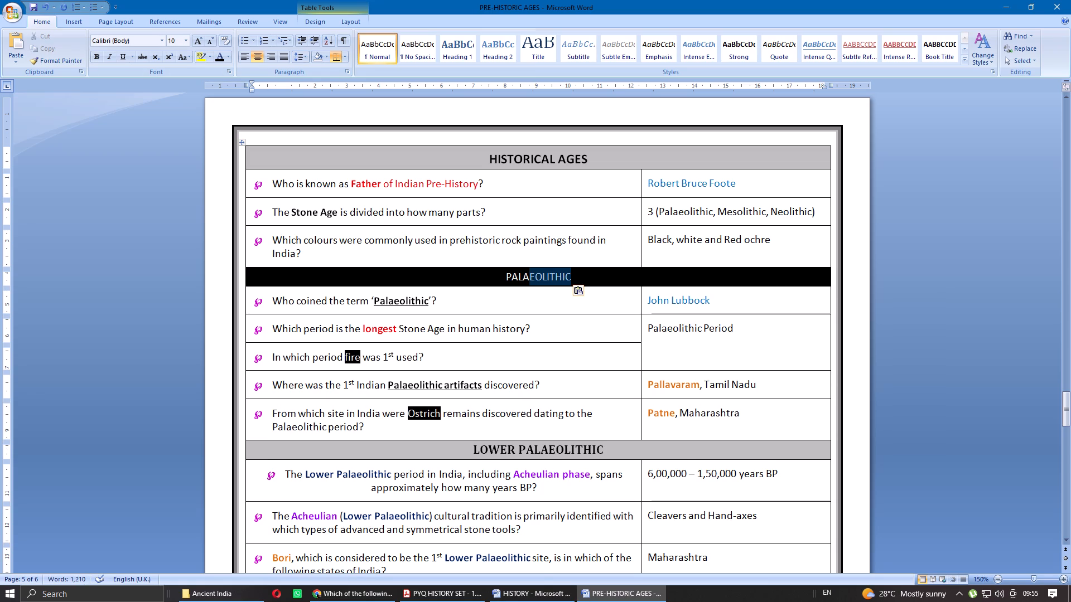
{"action": "left_click_drag", "start_coordinate": [518, 273], "coordinate": [505, 273]}
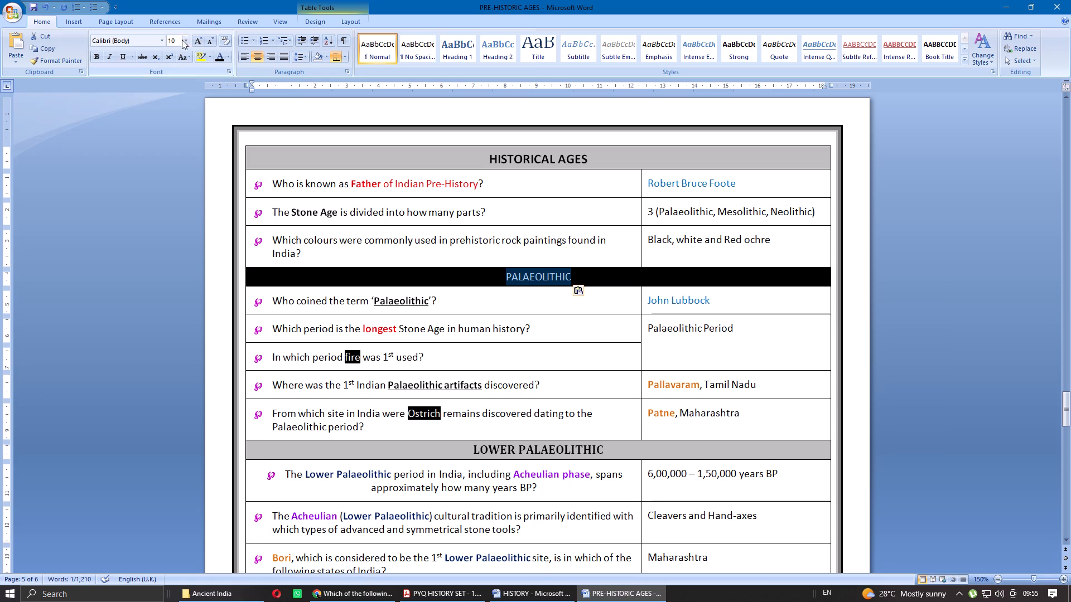
{"action": "left_click", "coordinate": [186, 40]}
{"action": "left_click", "coordinate": [176, 89]}
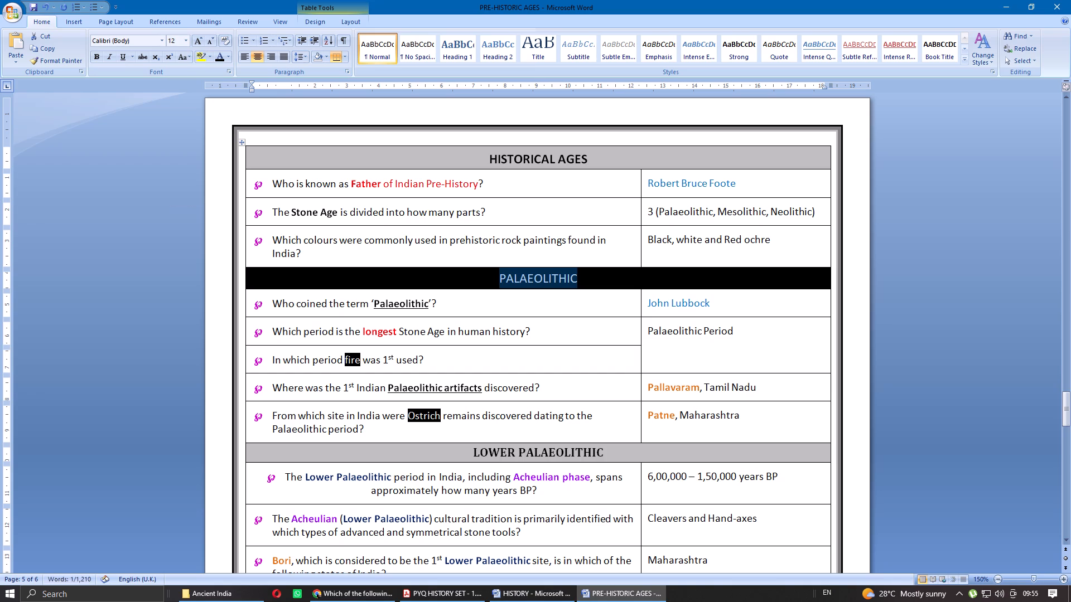
{"action": "key", "text": "ctrl+b"}
{"action": "left_click", "coordinate": [602, 281]}
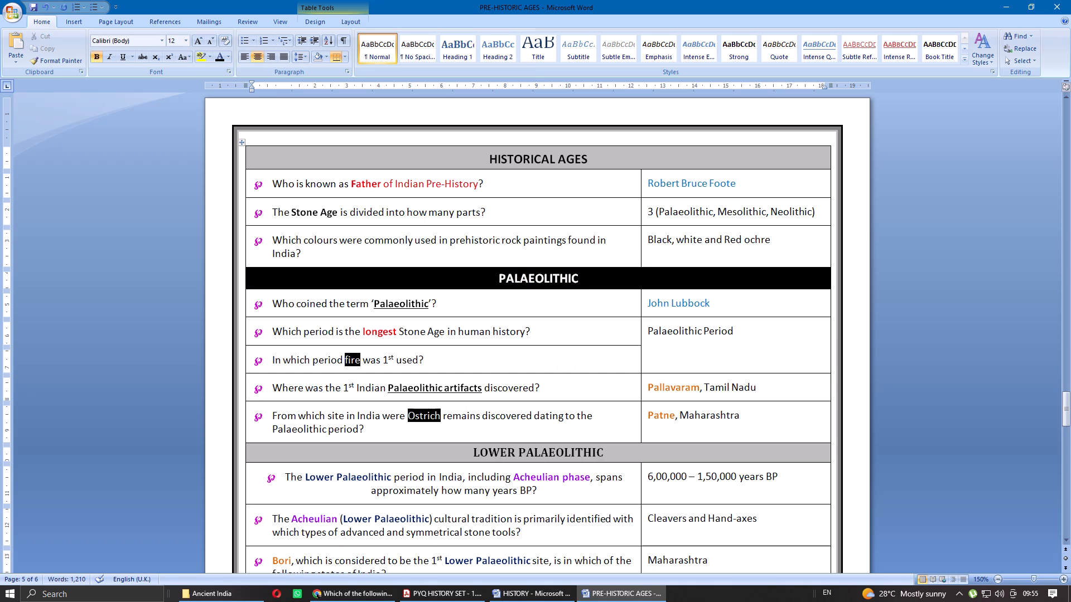
Replace the Mesolithic title in the black divider row with uppercase MESOLITHIC.
{"action": "scroll", "coordinate": [616, 277], "scroll_direction": "down", "scroll_amount": 3}
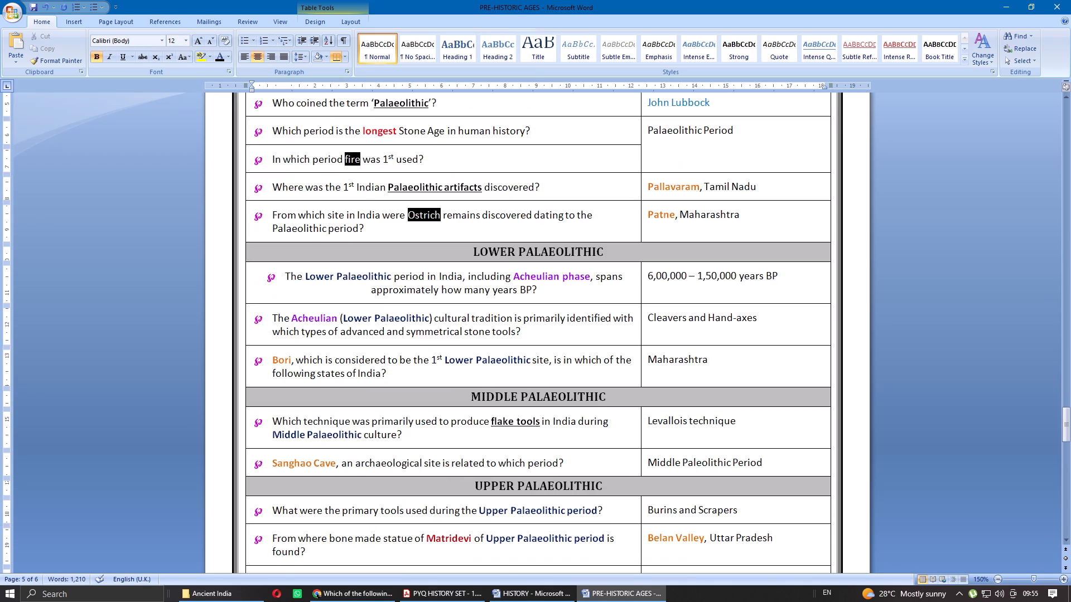
{"action": "scroll", "coordinate": [620, 274], "scroll_direction": "down", "scroll_amount": 4}
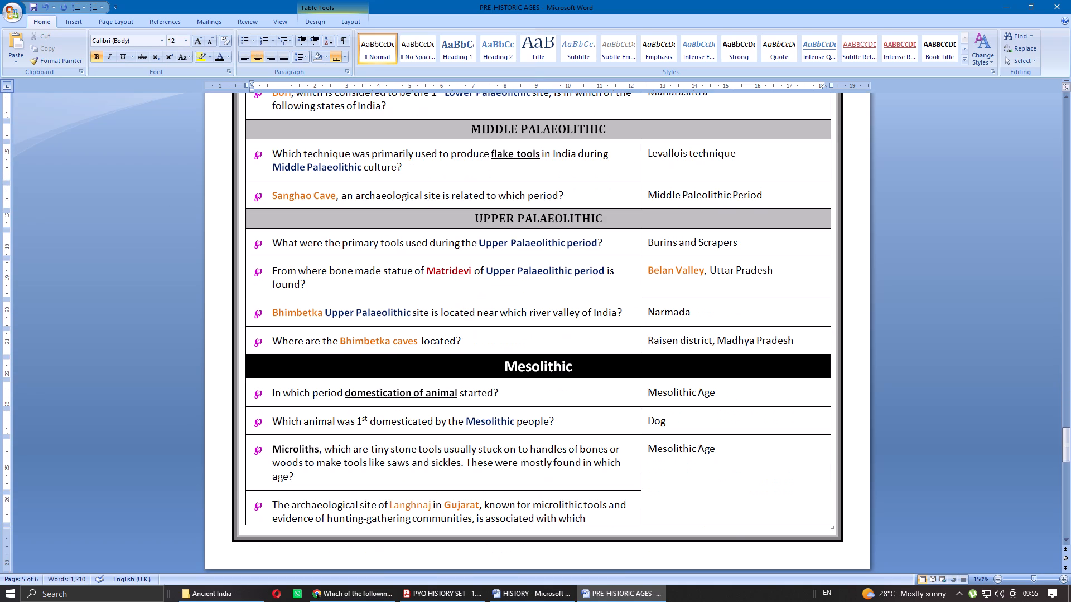
{"action": "left_click", "coordinate": [604, 367]}
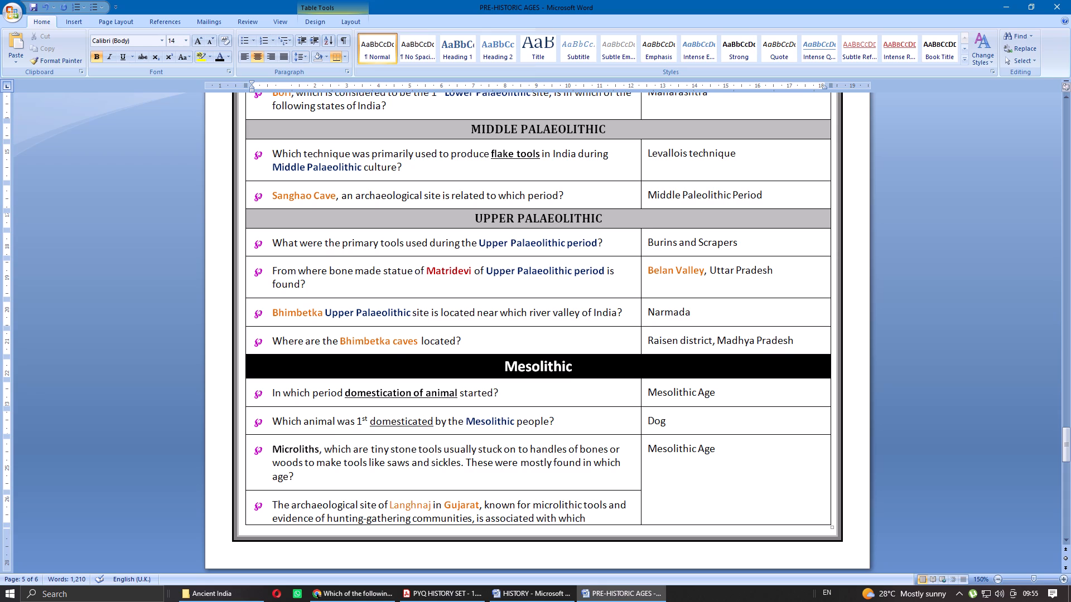
{"action": "key", "text": "shift+m"}
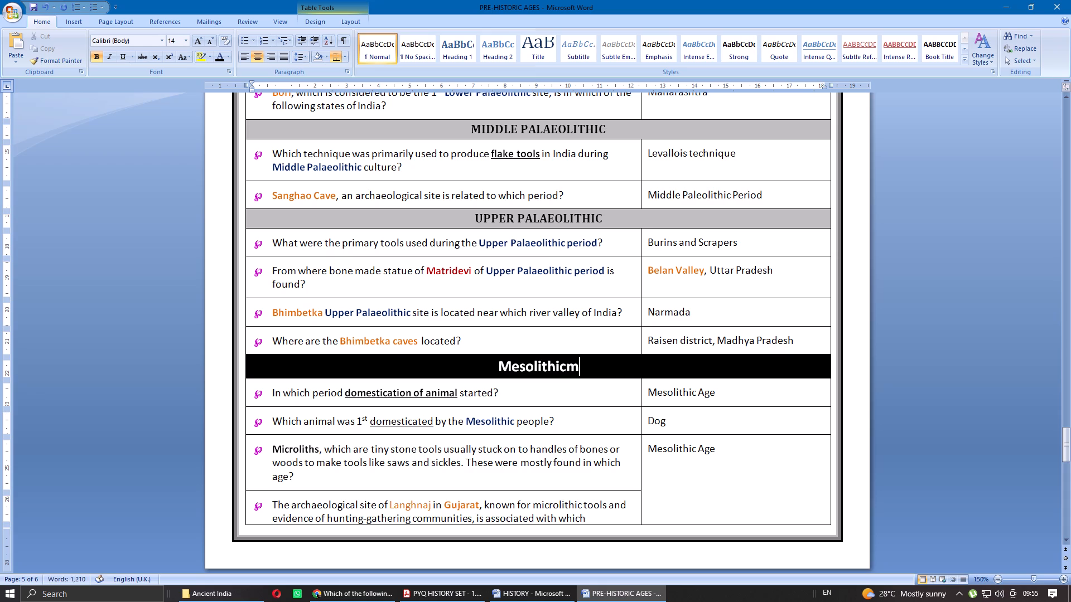
{"action": "key", "text": "BackSpace"}
{"action": "type", "text": "MESOLITHIC"}
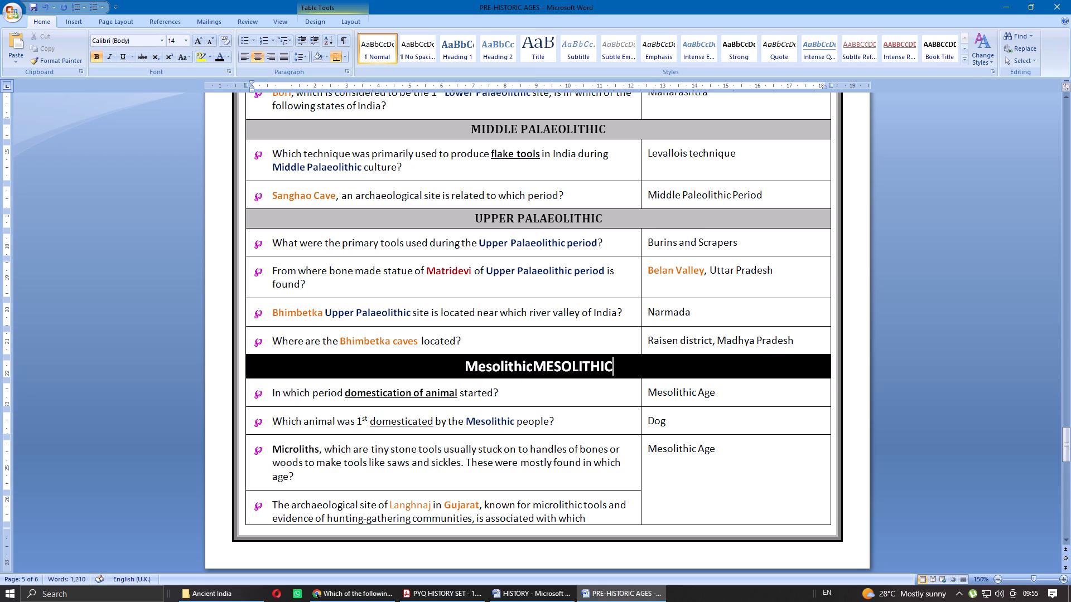
{"action": "left_click", "coordinate": [534, 367]}
{"action": "key", "text": "BackSpace"}
{"action": "key", "text": "BackSpace"}
{"action": "key", "text": "BackSpace"}
{"action": "key", "text": "BackSpace"}
{"action": "key", "text": "BackSpace"}
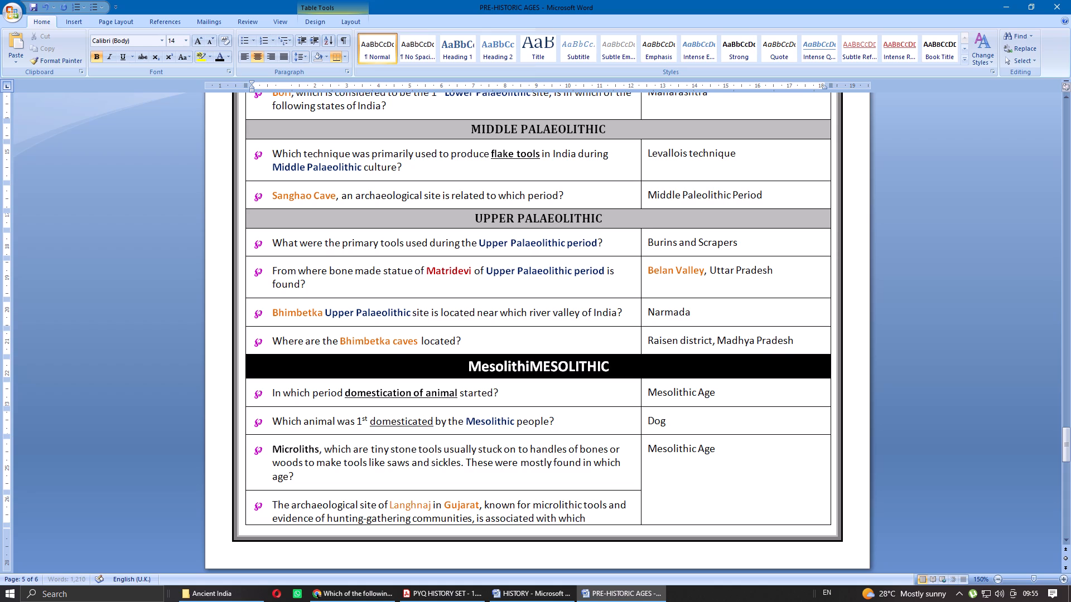
{"action": "key", "text": "BackSpace"}
{"action": "key", "text": "BackSpace"}
{"action": "key", "text": "BackSpace"}
{"action": "key", "text": "BackSpace"}
{"action": "key", "text": "BackSpace"}
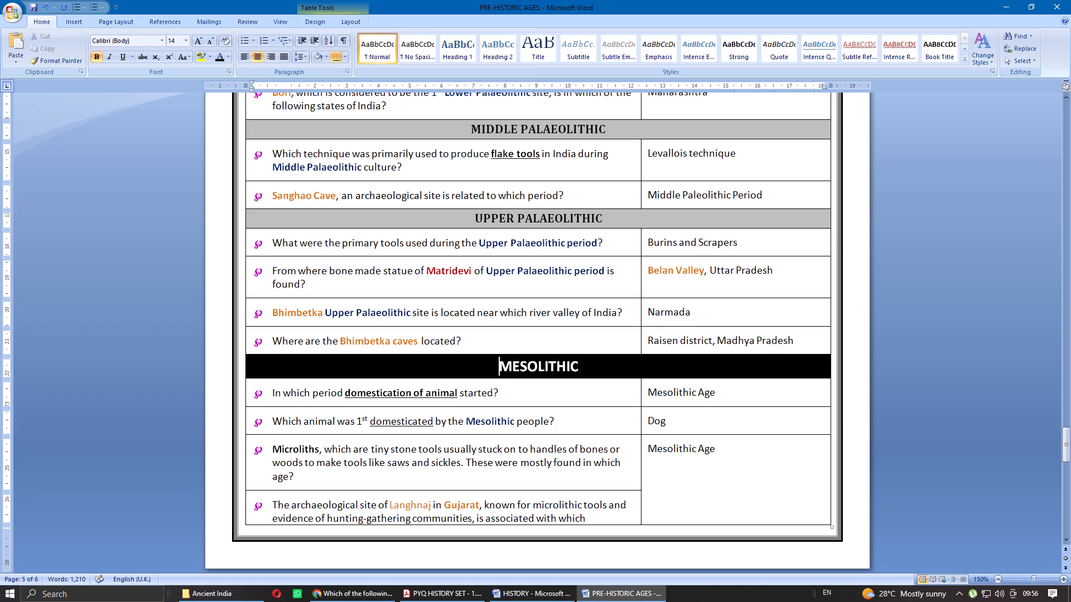
Replace the Neolithic title in the black divider row with uppercase NEOLITHIC.
{"action": "scroll", "coordinate": [603, 361], "scroll_direction": "down", "scroll_amount": 3}
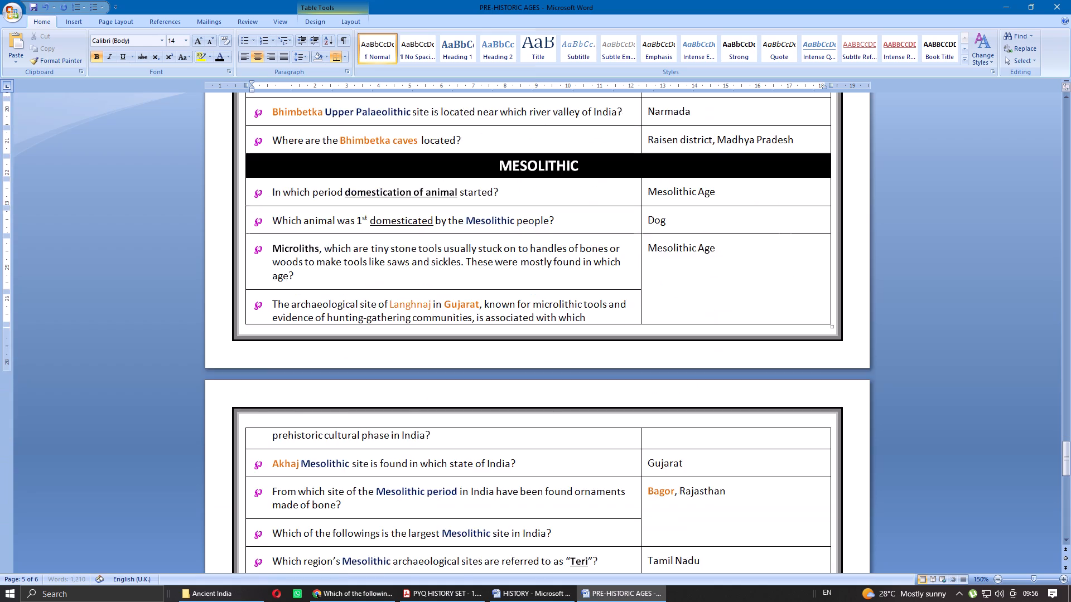
{"action": "scroll", "coordinate": [603, 361], "scroll_direction": "down", "scroll_amount": 3}
{"action": "left_click", "coordinate": [576, 385]}
{"action": "key", "text": "space"}
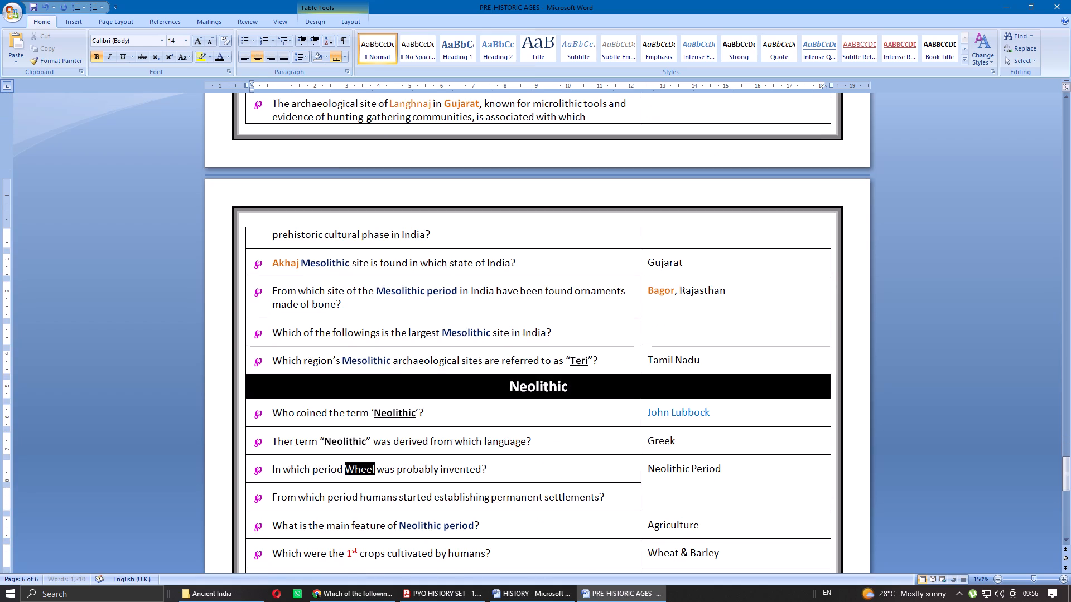
{"action": "type", "text": "NEOLITHIC"}
{"action": "left_click", "coordinate": [534, 386]}
{"action": "key", "text": "BackSpace"}
{"action": "key", "text": "BackSpace"}
{"action": "key", "text": "BackSpace"}
{"action": "key", "text": "BackSpace"}
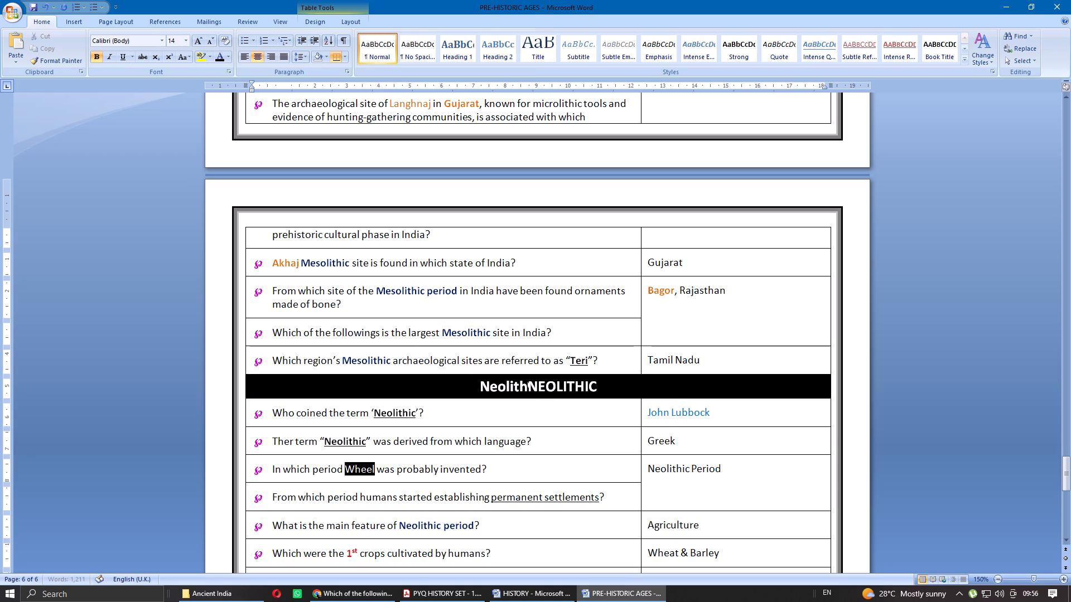
{"action": "key", "text": "BackSpace"}
{"action": "key", "text": "BackSpace"}
{"action": "key", "text": "BackSpace"}
{"action": "key", "text": "BackSpace"}
{"action": "key", "text": "BackSpace"}
{"action": "key", "text": "BackSpace"}
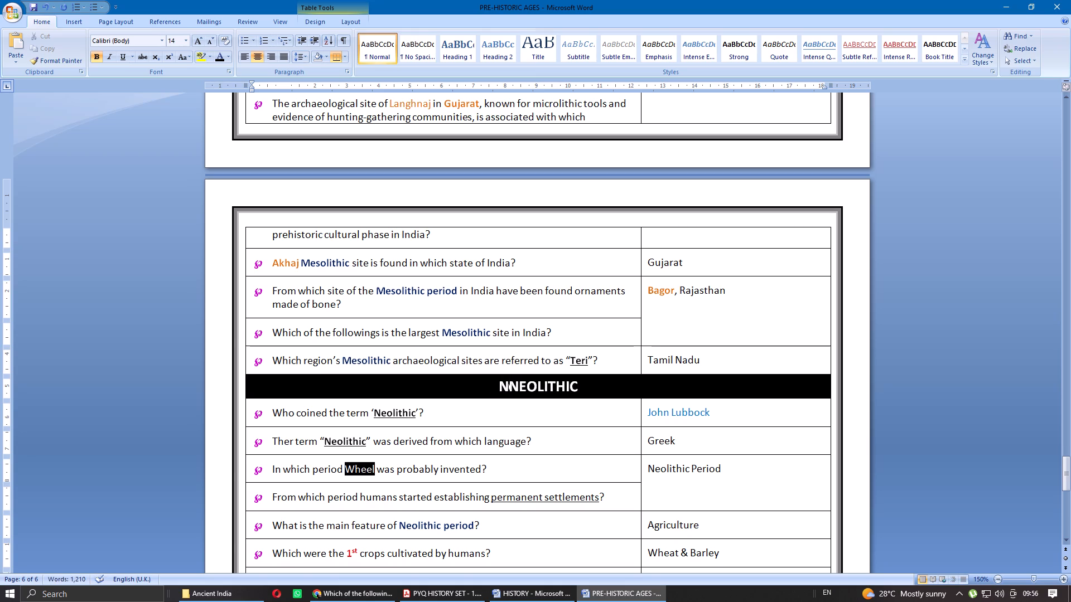
Set the font size of the PALAEOLITHIC title in the black row to 14 pt.
{"action": "scroll", "coordinate": [620, 372], "scroll_direction": "up", "scroll_amount": 9}
{"action": "scroll", "coordinate": [514, 185], "scroll_direction": "up", "scroll_amount": 4}
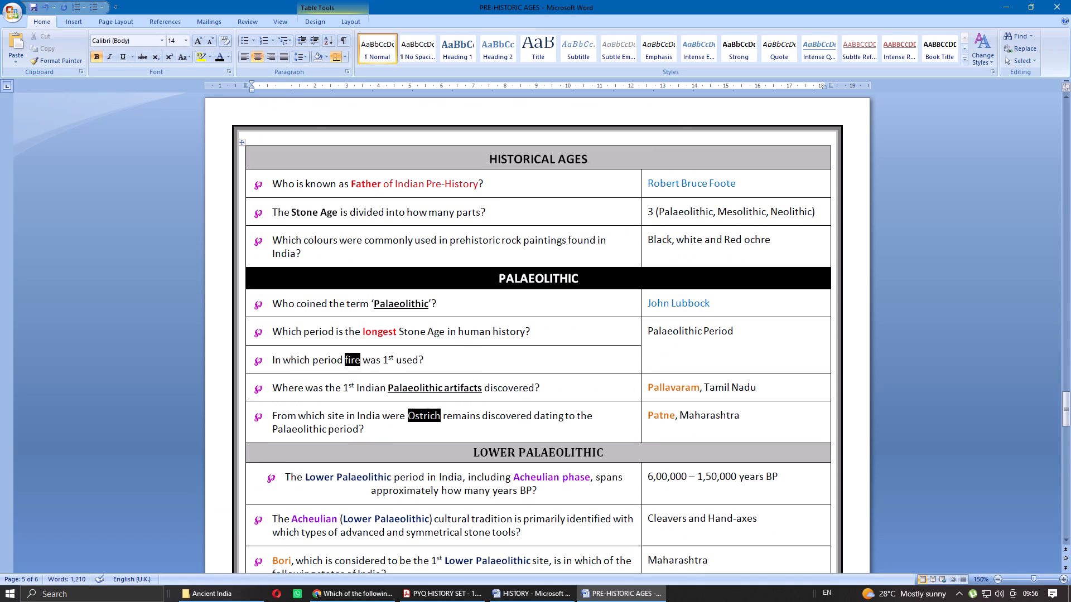
{"action": "double_click", "coordinate": [515, 275]}
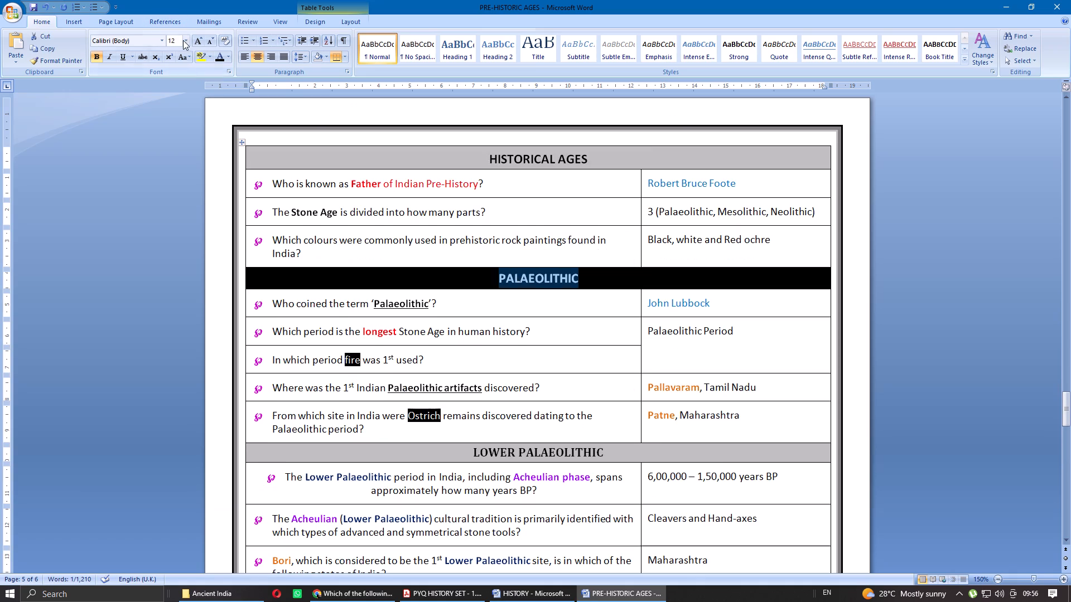
{"action": "left_click", "coordinate": [184, 40]}
{"action": "left_click", "coordinate": [172, 101]}
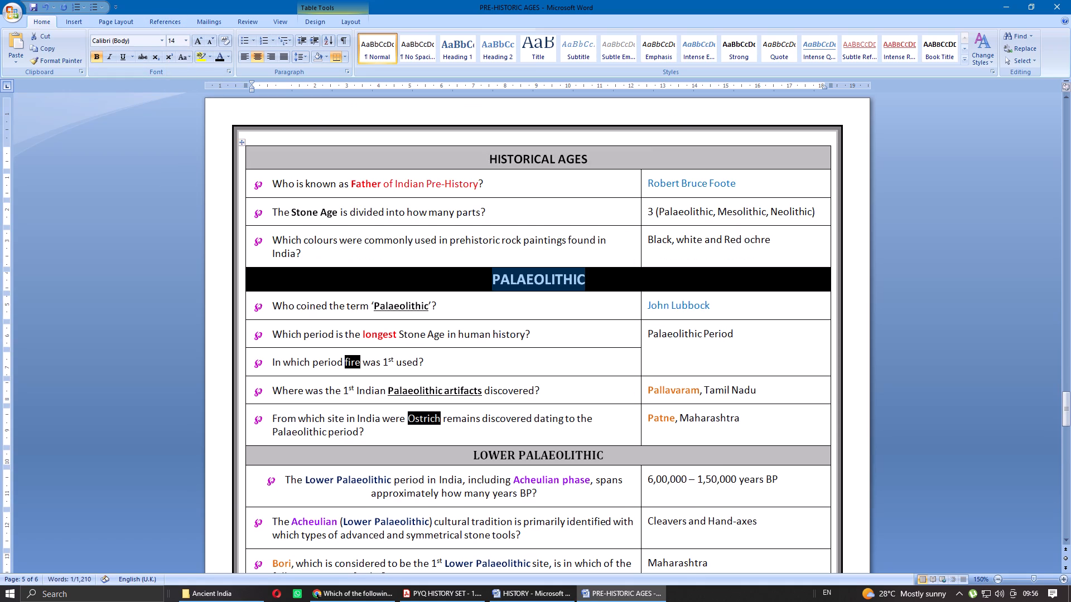
Review the period and subperiod headings throughout the question table, from HISTORICAL AGES to the last rows after Chalcolithic.
{"action": "left_click", "coordinate": [600, 286]}
{"action": "scroll", "coordinate": [621, 293], "scroll_direction": "down", "scroll_amount": 1}
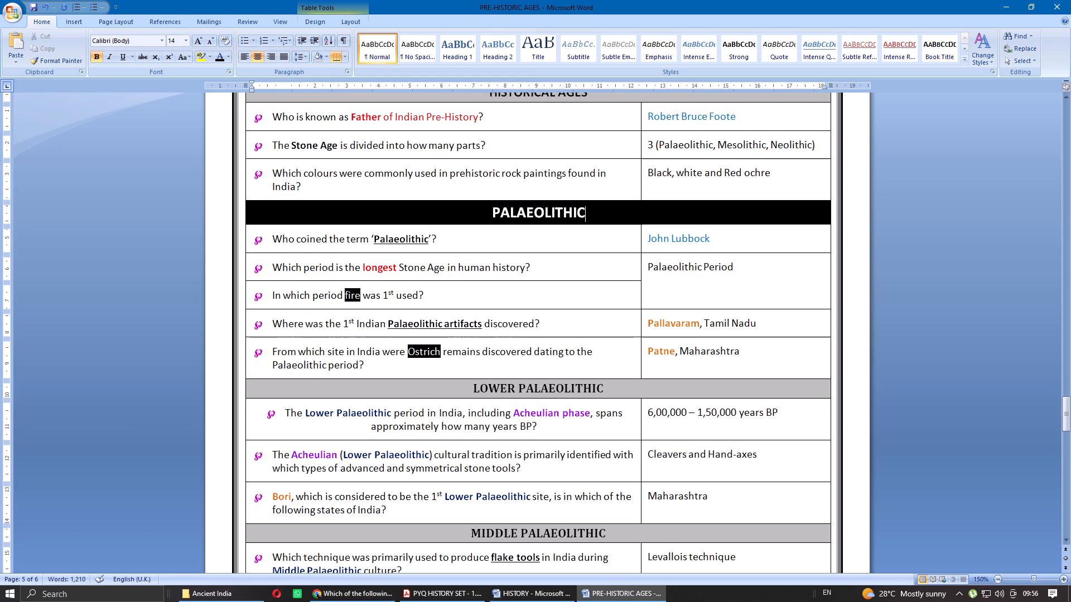
{"action": "scroll", "coordinate": [619, 291], "scroll_direction": "down", "scroll_amount": 7}
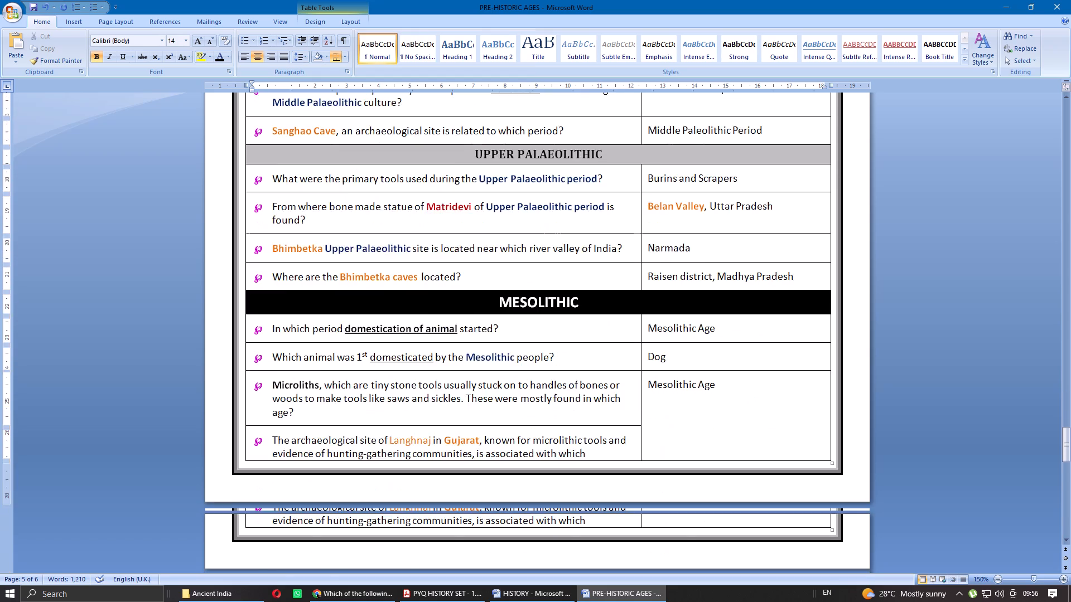
{"action": "scroll", "coordinate": [616, 293], "scroll_direction": "down", "scroll_amount": 3}
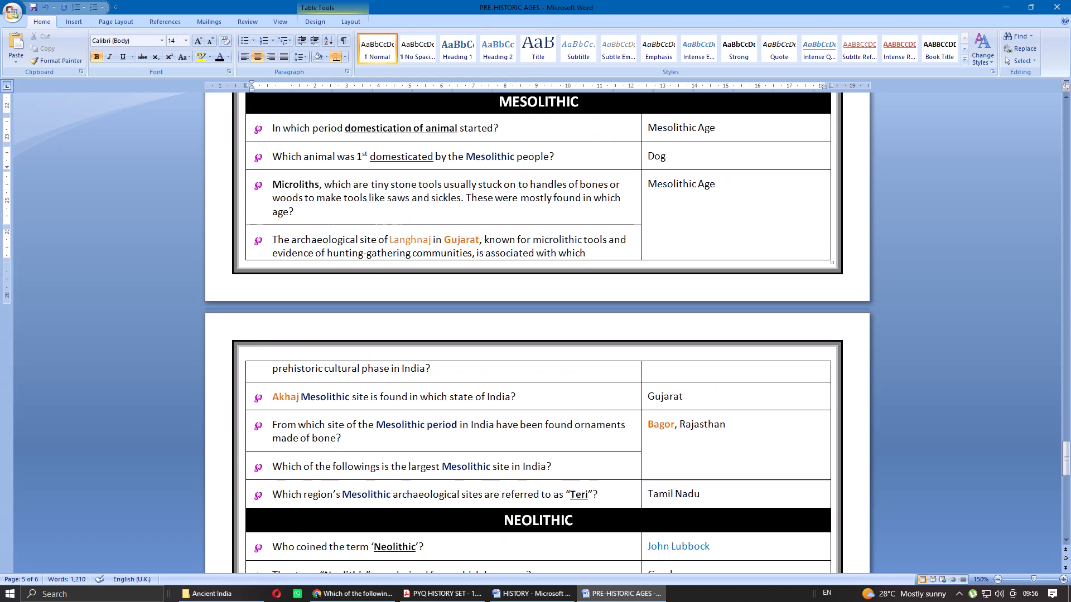
{"action": "scroll", "coordinate": [616, 294], "scroll_direction": "down", "scroll_amount": 1}
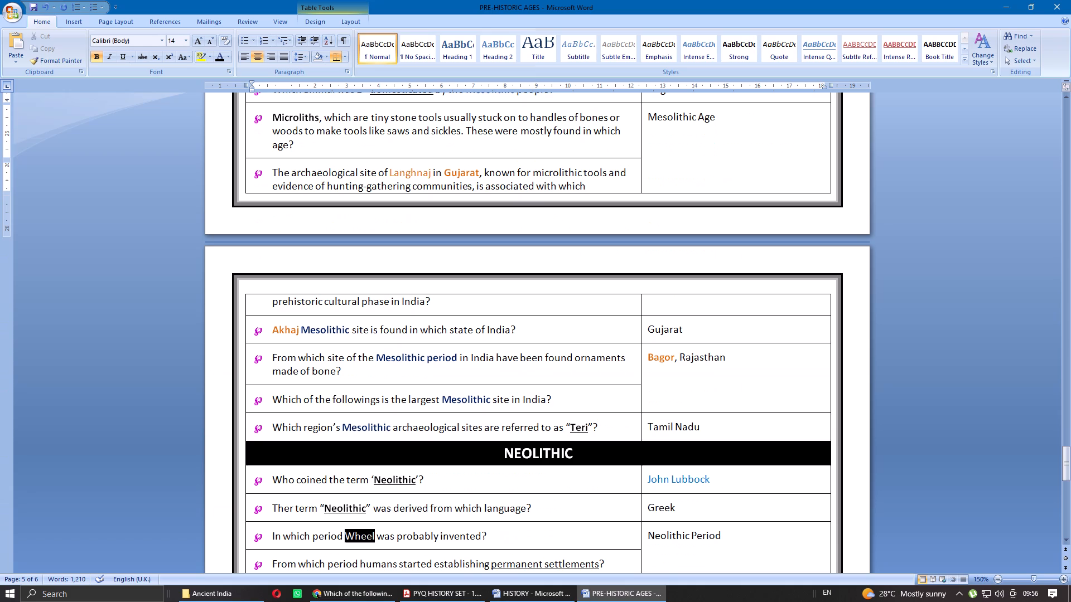
{"action": "scroll", "coordinate": [611, 299], "scroll_direction": "down", "scroll_amount": 1}
{"action": "scroll", "coordinate": [611, 299], "scroll_direction": "up", "scroll_amount": 1}
{"action": "scroll", "coordinate": [610, 300], "scroll_direction": "down", "scroll_amount": 2}
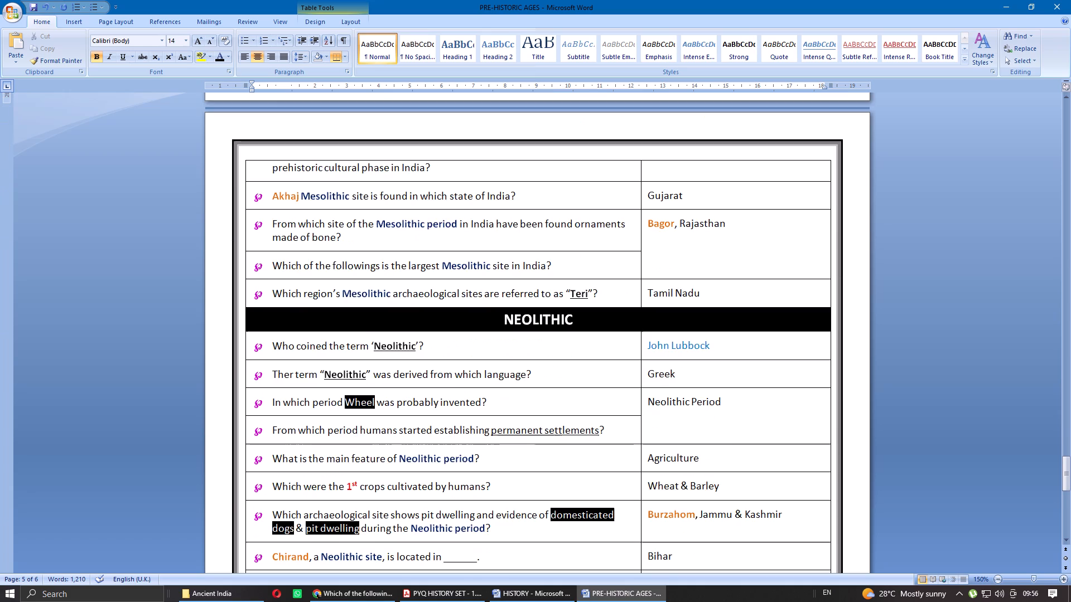
{"action": "scroll", "coordinate": [610, 300], "scroll_direction": "down", "scroll_amount": 6}
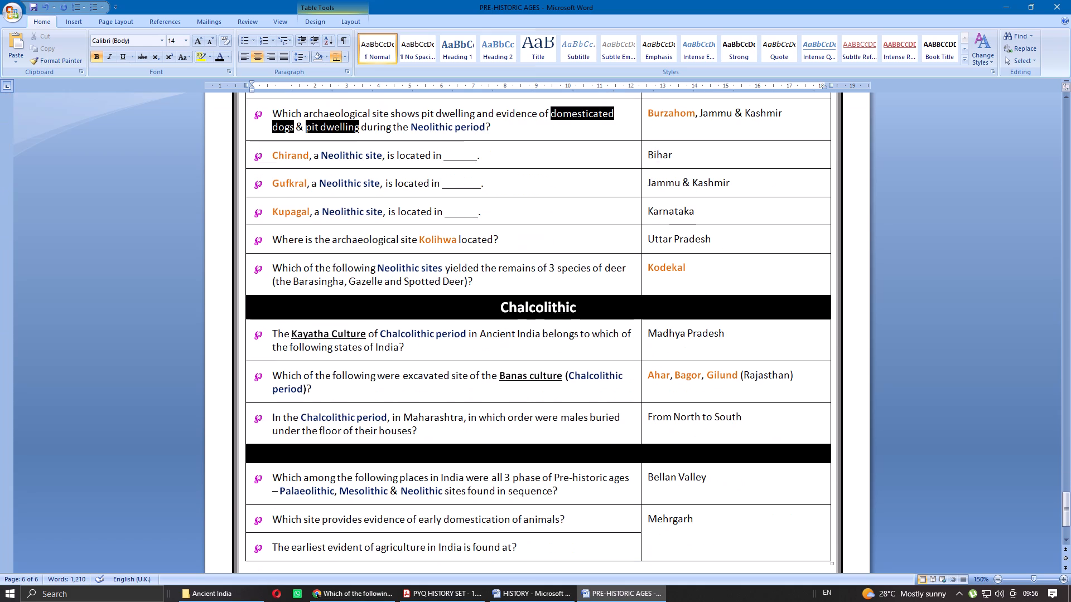
{"action": "scroll", "coordinate": [610, 300], "scroll_direction": "down", "scroll_amount": 2}
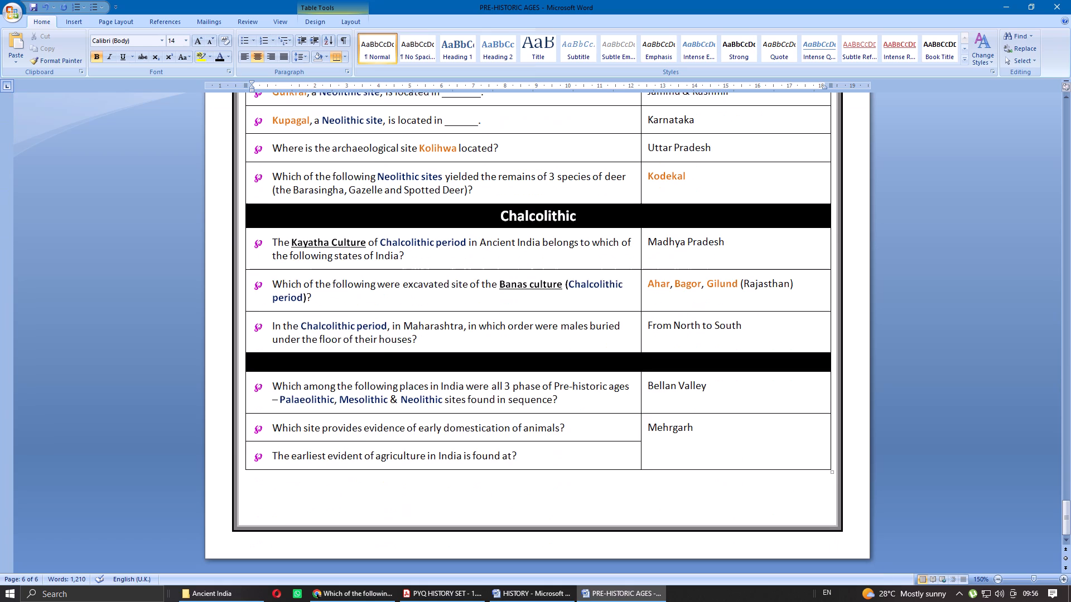
{"action": "scroll", "coordinate": [610, 300], "scroll_direction": "down", "scroll_amount": 2}
{"action": "scroll", "coordinate": [610, 300], "scroll_direction": "up", "scroll_amount": 5}
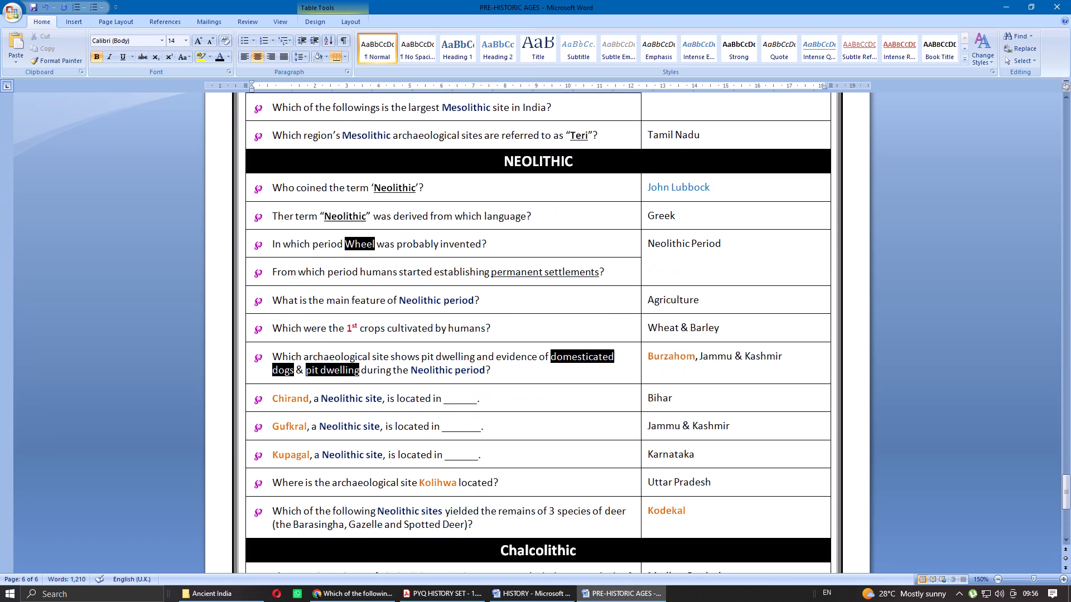
{"action": "scroll", "coordinate": [610, 300], "scroll_direction": "up", "scroll_amount": 6}
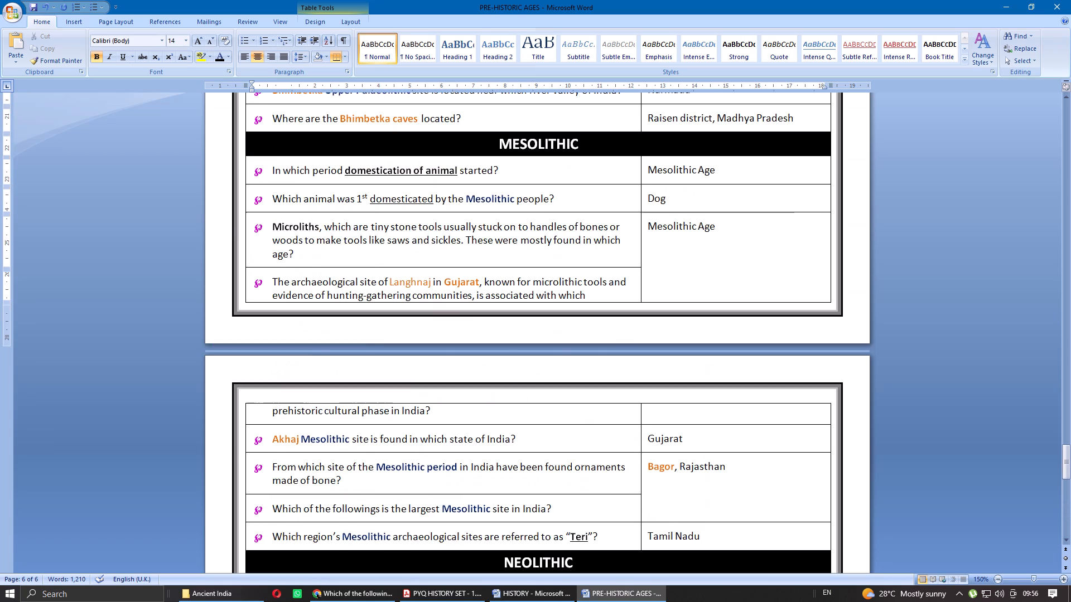
{"action": "scroll", "coordinate": [610, 300], "scroll_direction": "up", "scroll_amount": 4}
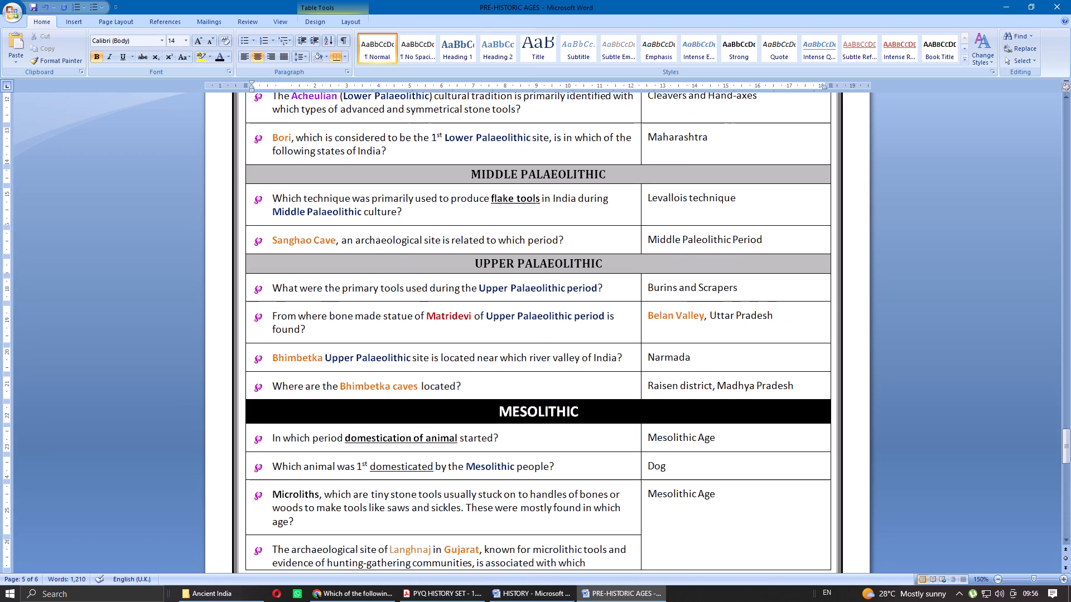
{"action": "scroll", "coordinate": [610, 300], "scroll_direction": "up", "scroll_amount": 2}
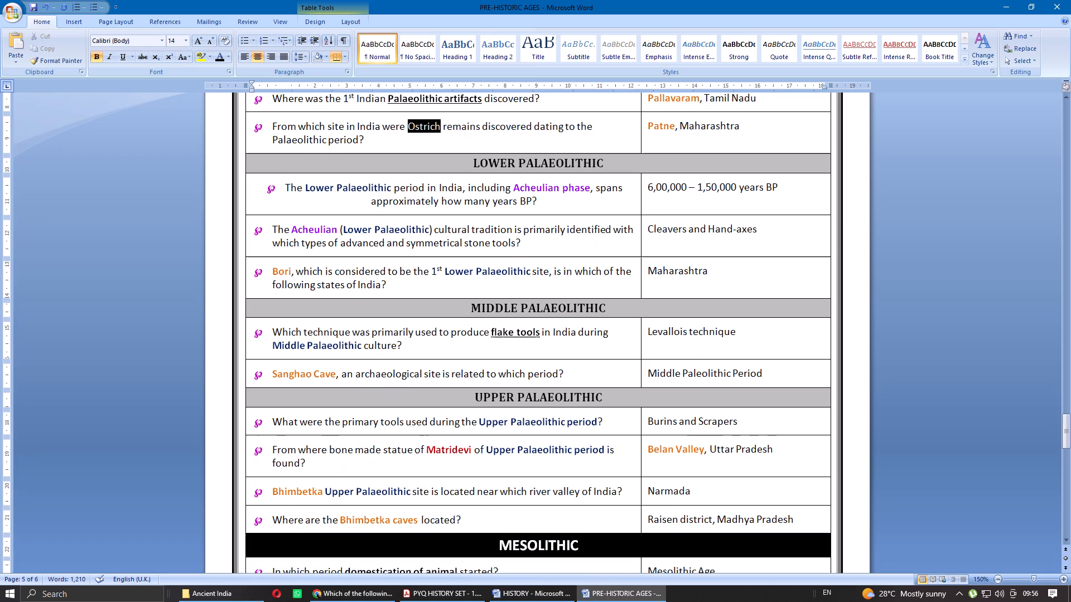
{"action": "scroll", "coordinate": [610, 300], "scroll_direction": "up", "scroll_amount": 3}
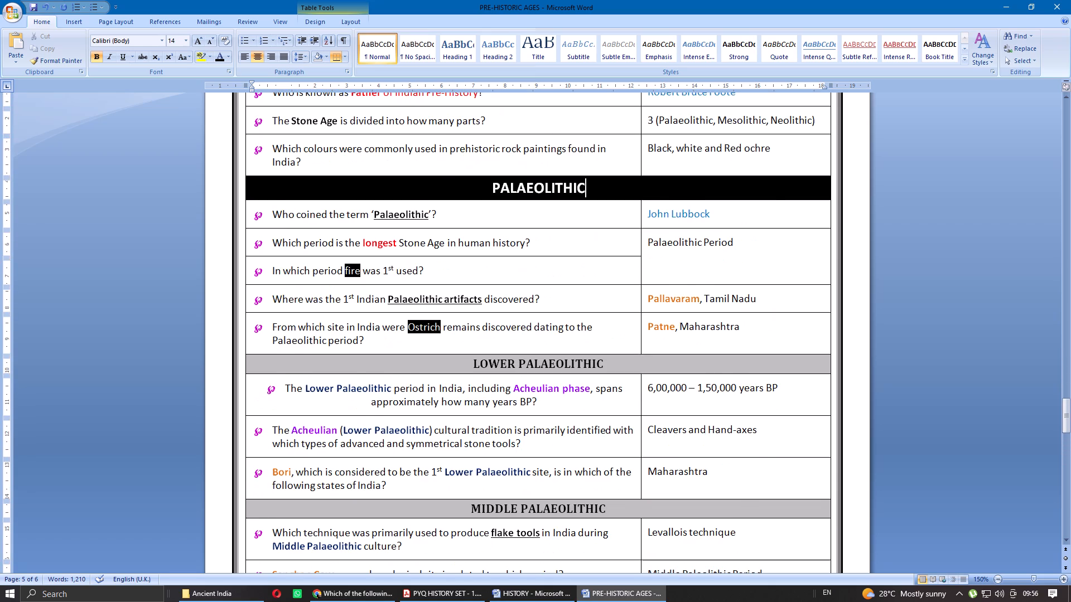
{"action": "scroll", "coordinate": [610, 300], "scroll_direction": "up", "scroll_amount": 12}
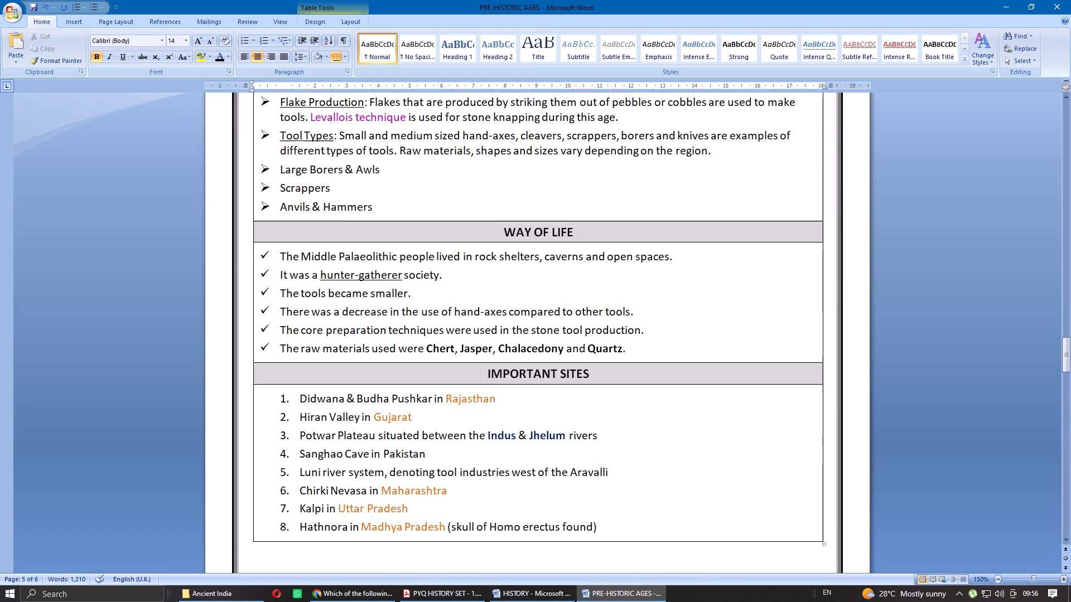
{"action": "scroll", "coordinate": [610, 300], "scroll_direction": "up", "scroll_amount": 3}
{"action": "scroll", "coordinate": [610, 300], "scroll_direction": "down", "scroll_amount": 7}
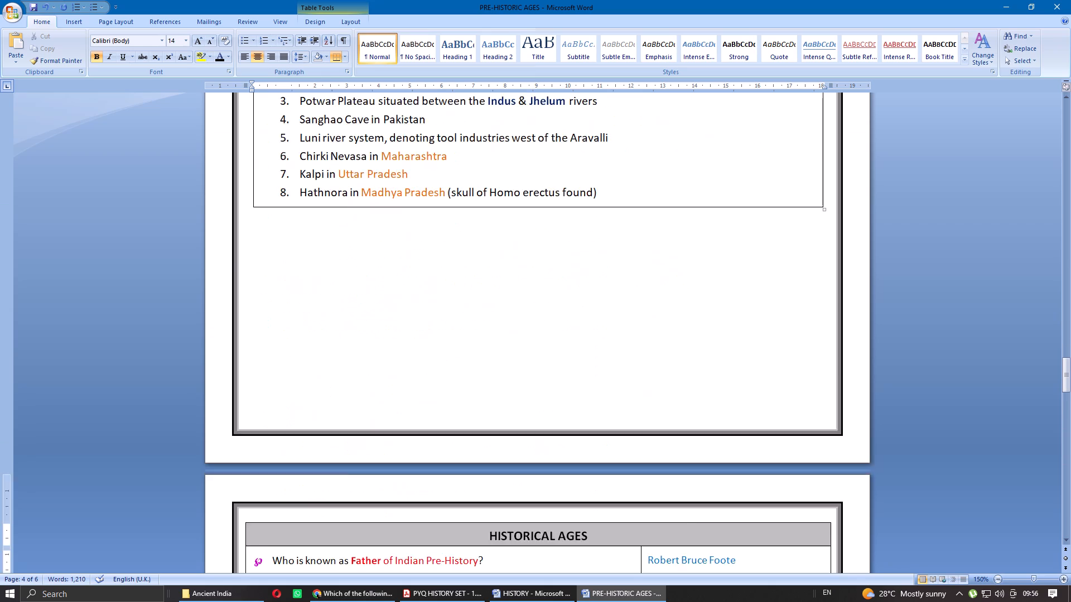
{"action": "scroll", "coordinate": [610, 300], "scroll_direction": "down", "scroll_amount": 11}
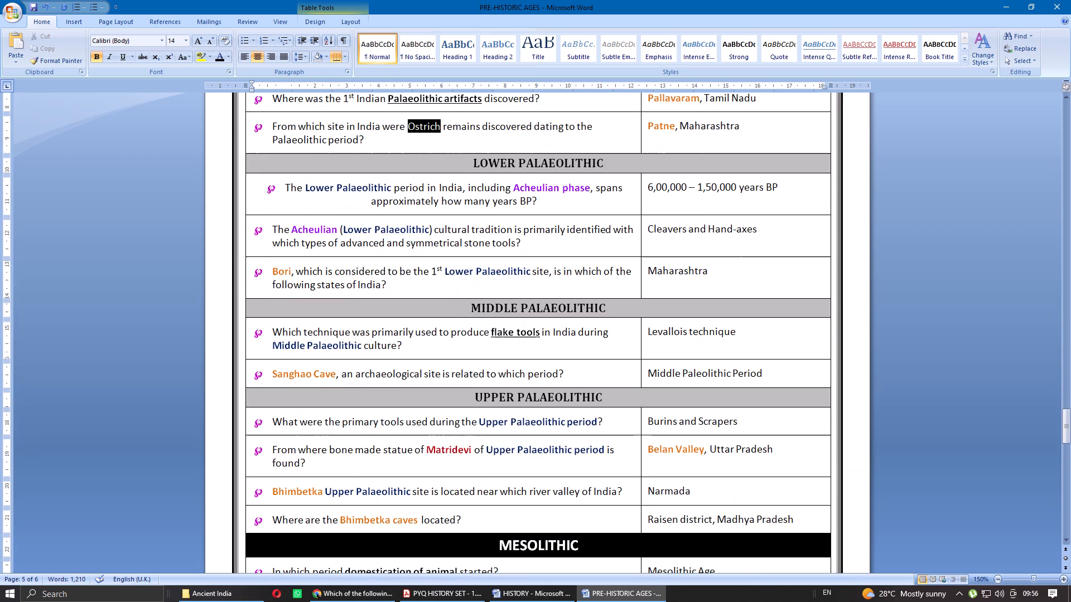
Check question 1 in the PYQ HISTORY SET PDF and insert a blank row below the rock-painting colours question in the Word notes.
{"action": "left_click", "coordinate": [452, 601]}
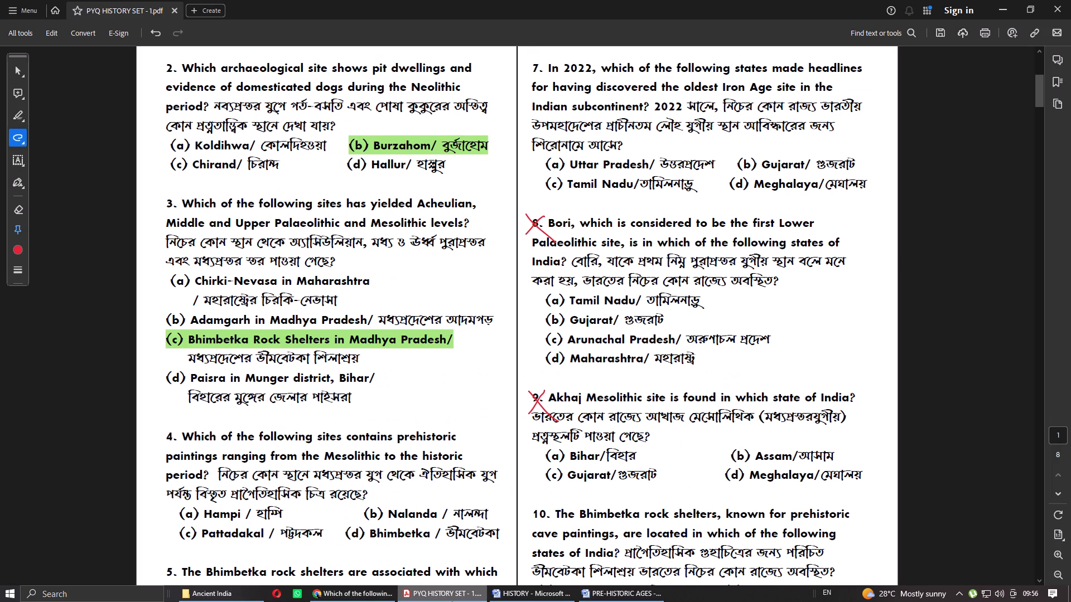
{"action": "scroll", "coordinate": [455, 376], "scroll_direction": "up", "scroll_amount": 5}
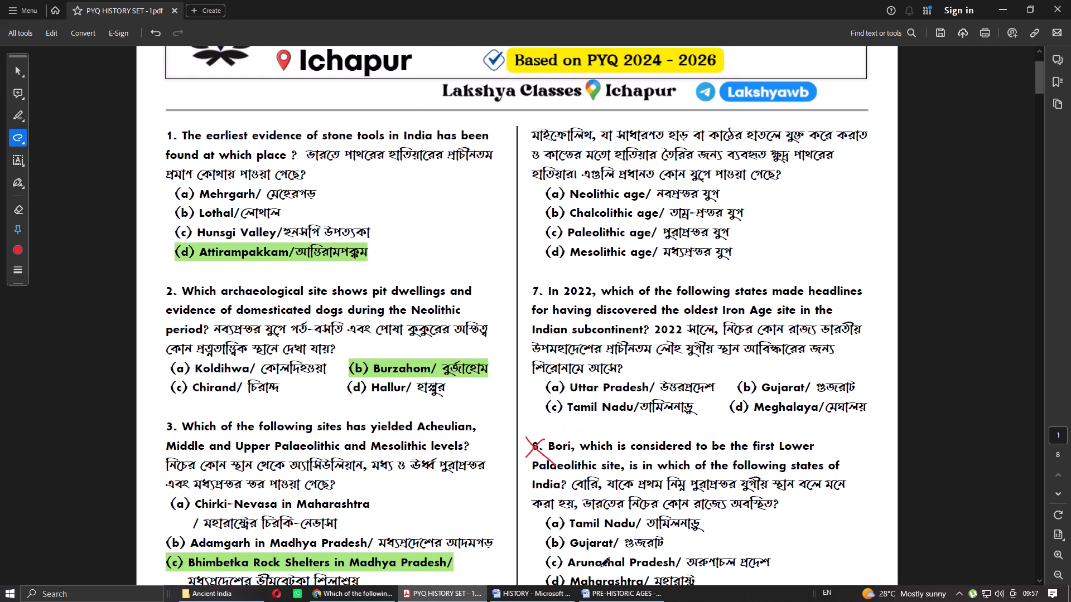
{"action": "left_click", "coordinate": [625, 598]}
{"action": "scroll", "coordinate": [595, 441], "scroll_direction": "up", "scroll_amount": 5}
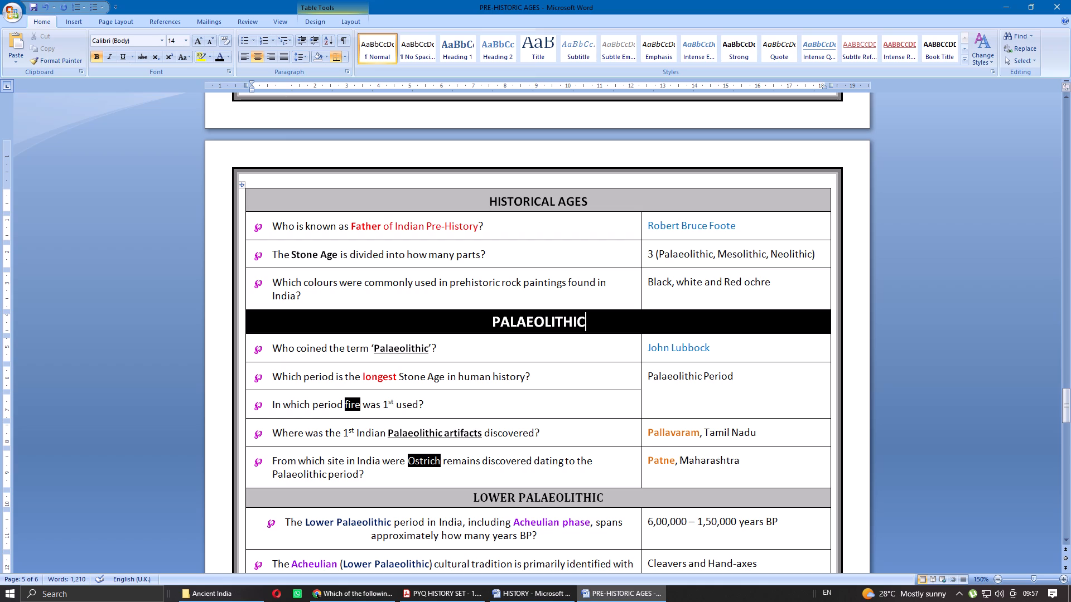
{"action": "right_click", "coordinate": [624, 280]}
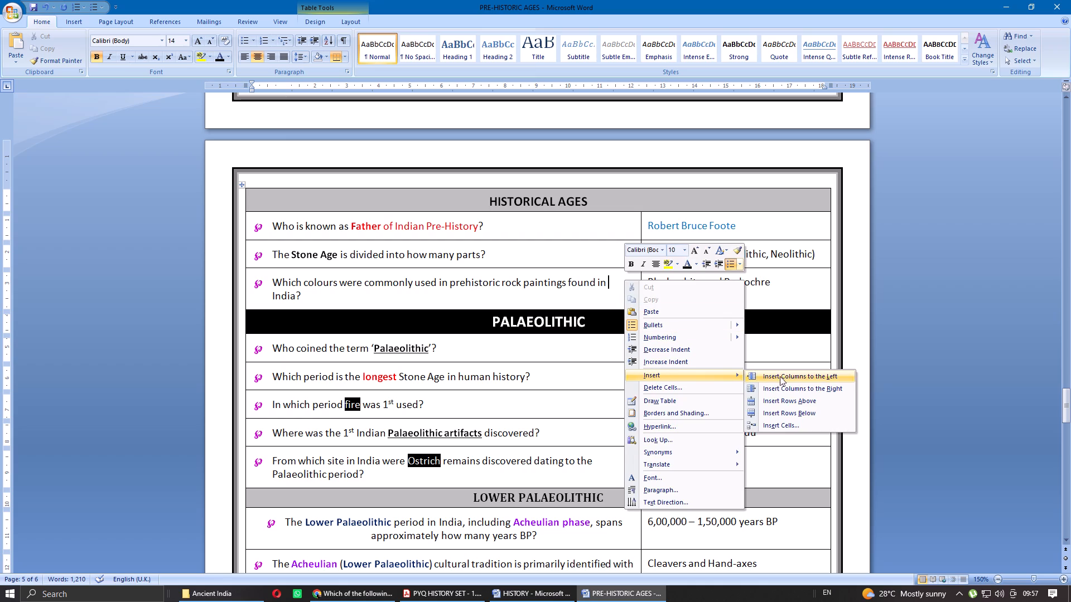
{"action": "left_click", "coordinate": [785, 412]}
{"action": "left_click", "coordinate": [430, 318]}
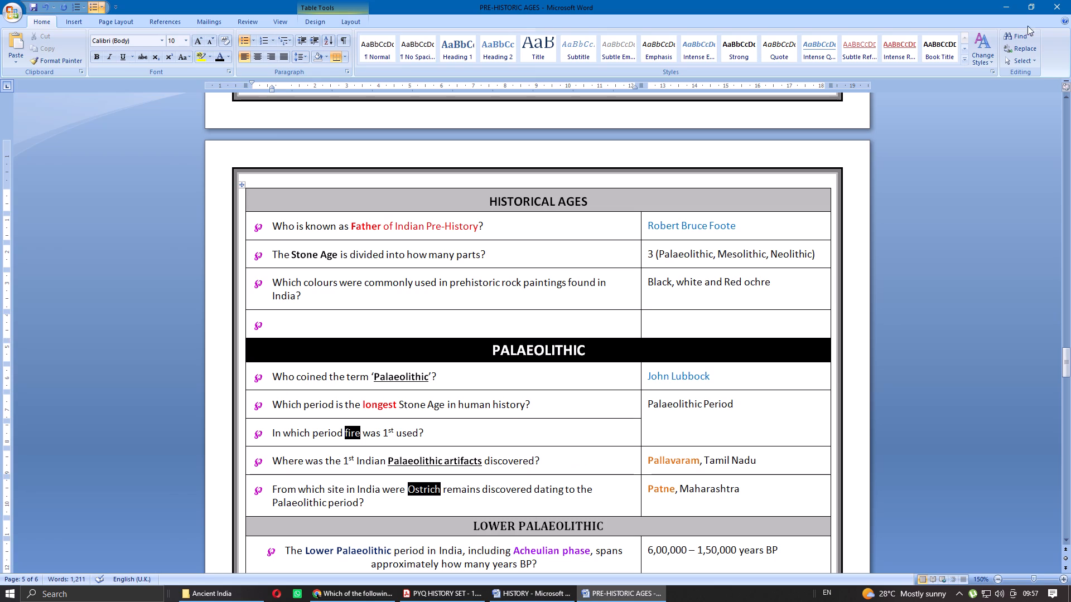
Take the PRE-HISTORIC AGES document out of full-screen size and place its window beside question 1 of the PDF.
{"action": "left_click", "coordinate": [1036, 5]}
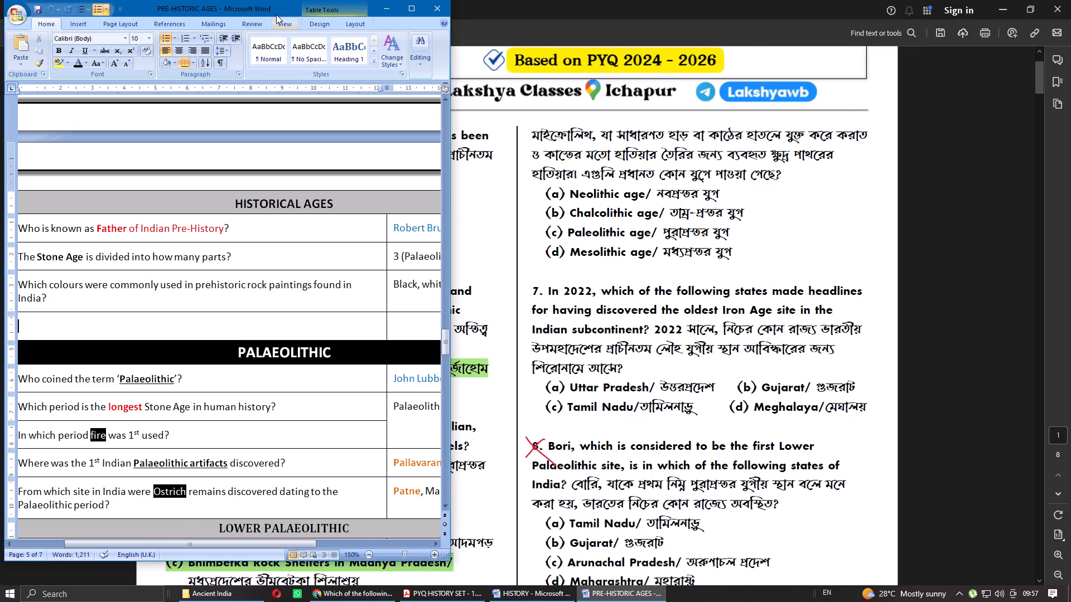
{"action": "left_click_drag", "start_coordinate": [275, 4], "coordinate": [809, 35]}
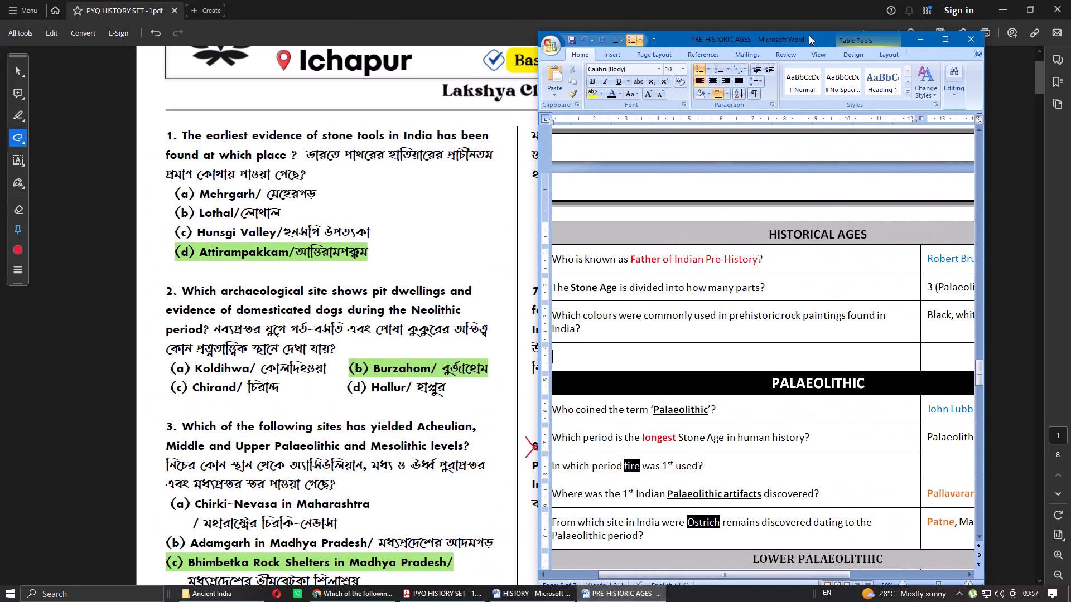
{"action": "left_click_drag", "start_coordinate": [809, 35], "coordinate": [802, 36]}
Enter "The earliest evidence of stone tools in India has been found at which place?" in the new row, with "earliest" bold.
{"action": "type", "text": "THE E"}
{"action": "key", "text": "BackSpace"}
{"action": "key", "text": "BackSpace"}
{"action": "key", "text": "BackSpace"}
{"action": "key", "text": "BackSpace"}
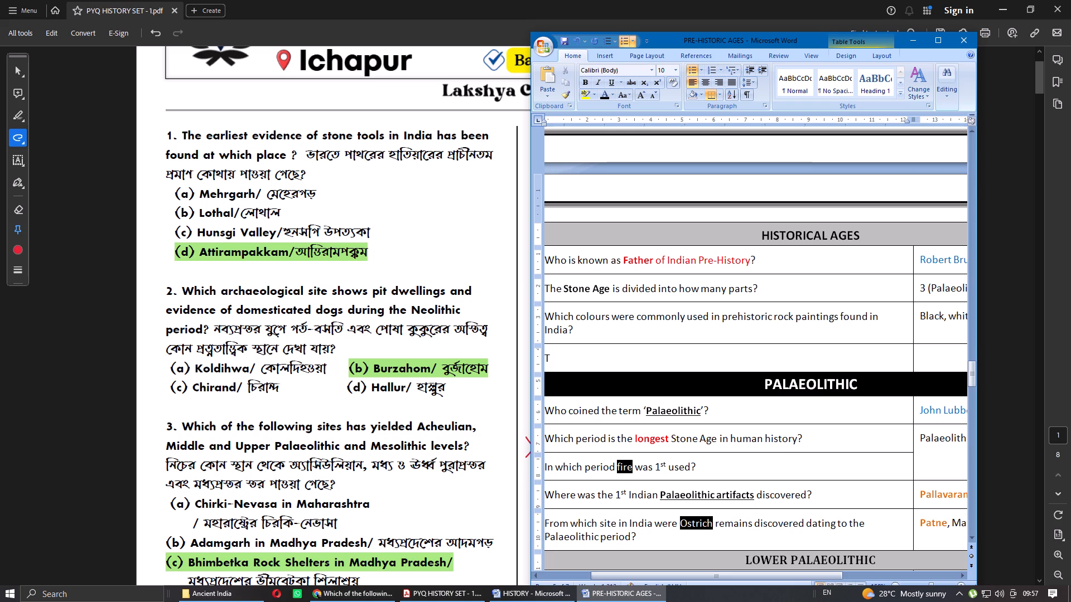
{"action": "type", "text": "he earliest"}
{"action": "key", "text": "BackSpace"}
{"action": "key", "text": "BackSpace"}
{"action": "key", "text": "BackSpace"}
{"action": "key", "text": "BackSpace"}
{"action": "key", "text": "BackSpace"}
{"action": "key", "text": "BackSpace"}
{"action": "key", "text": "BackSpace"}
{"action": "key", "text": "BackSpace"}
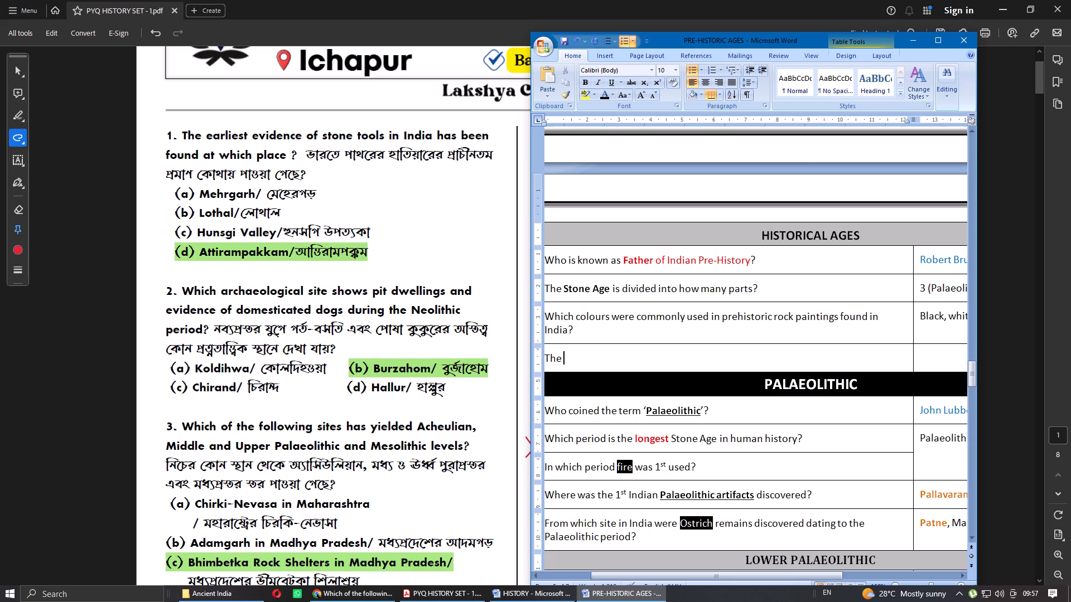
{"action": "key", "text": "ctrl+b"}
{"action": "type", "text": "earliest"}
{"action": "key", "text": "space"}
{"action": "key", "text": "ctrl+b"}
{"action": "type", "text": "evidence of stone tools in India hs"}
{"action": "key", "text": "BackSpace"}
{"action": "type", "text": "as been found at which place?"}
Enter Attirampakkam as the answer in the new row's second column.
{"action": "key", "text": "Tab"}
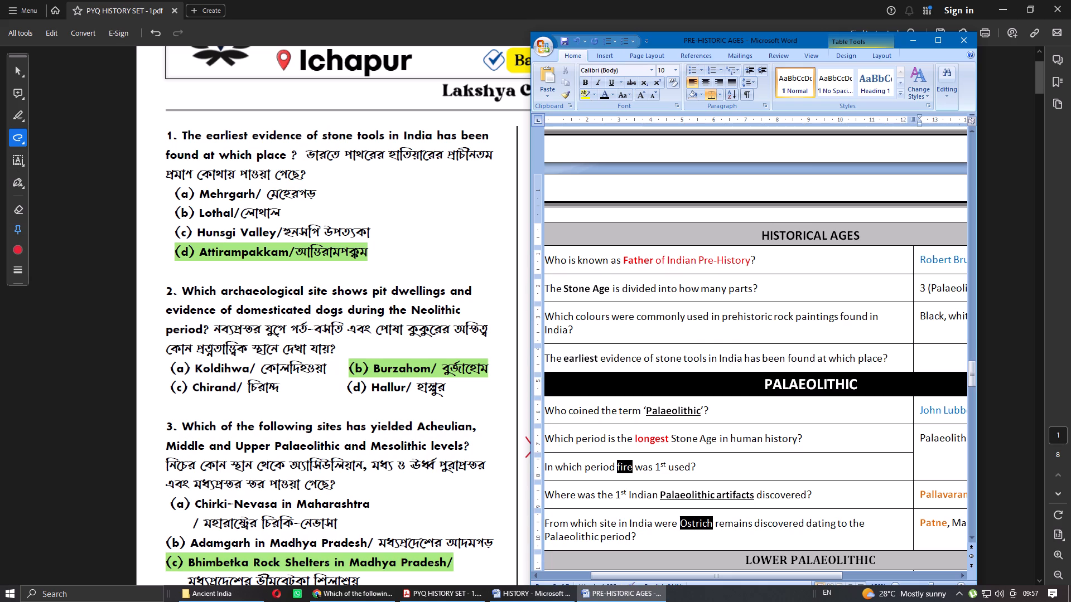
{"action": "type", "text": "Attiram"}
{"action": "type", "text": "pak"}
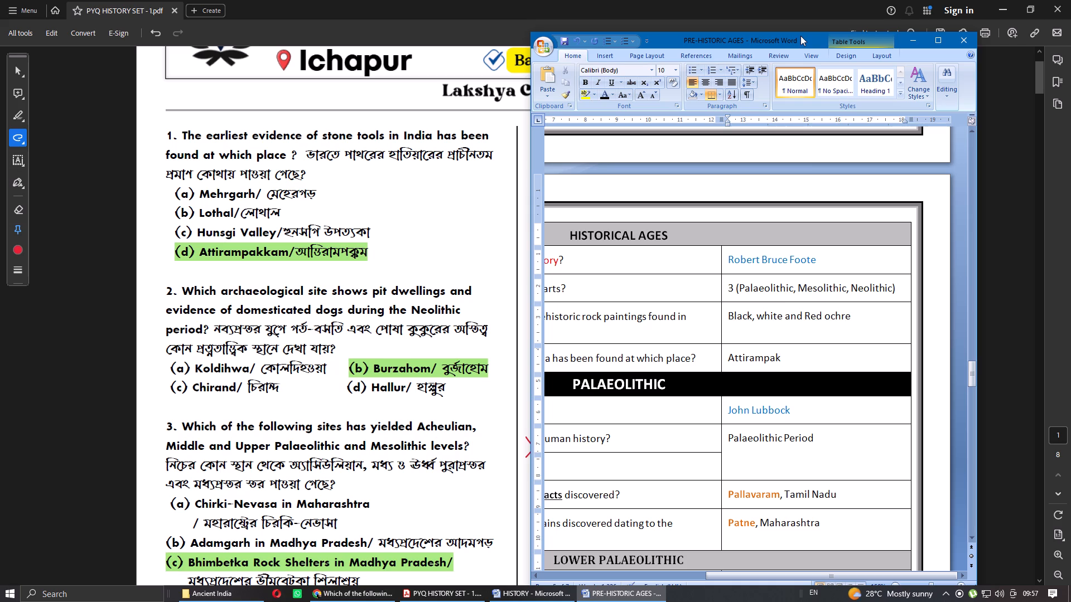
{"action": "type", "text": "kam"}
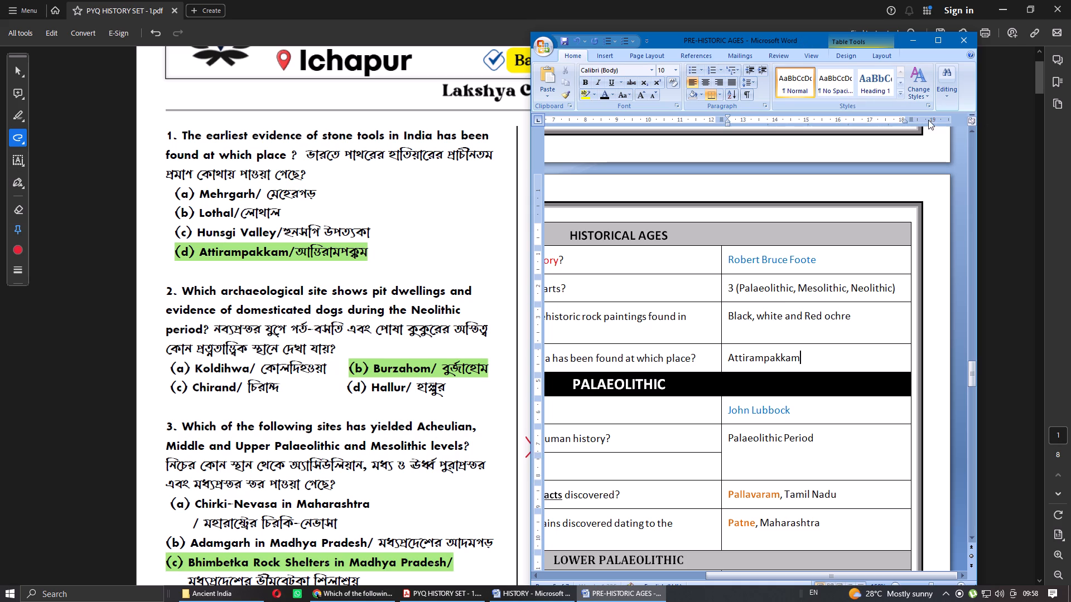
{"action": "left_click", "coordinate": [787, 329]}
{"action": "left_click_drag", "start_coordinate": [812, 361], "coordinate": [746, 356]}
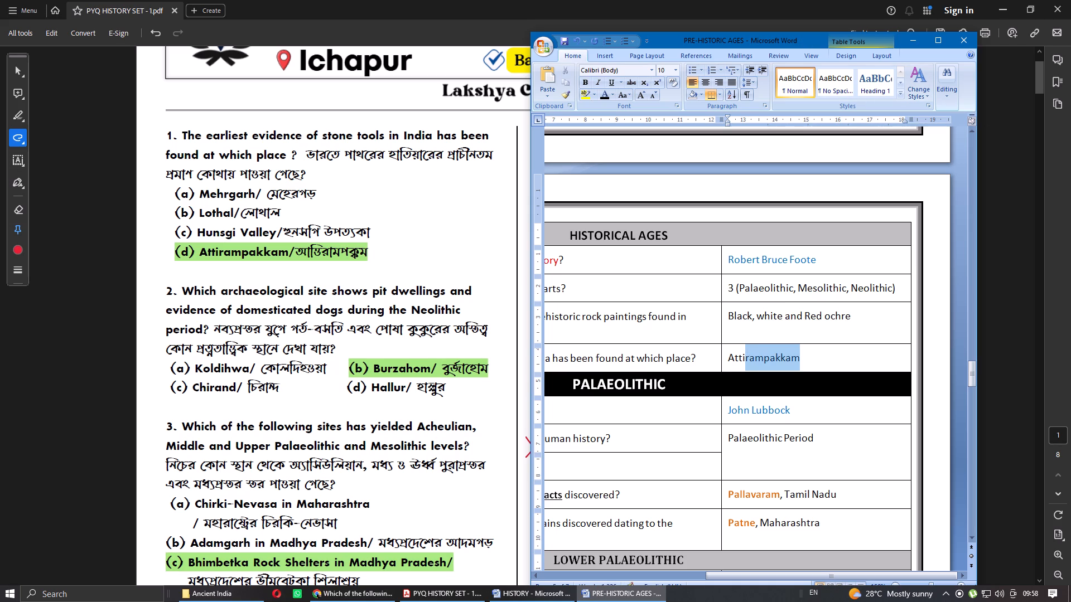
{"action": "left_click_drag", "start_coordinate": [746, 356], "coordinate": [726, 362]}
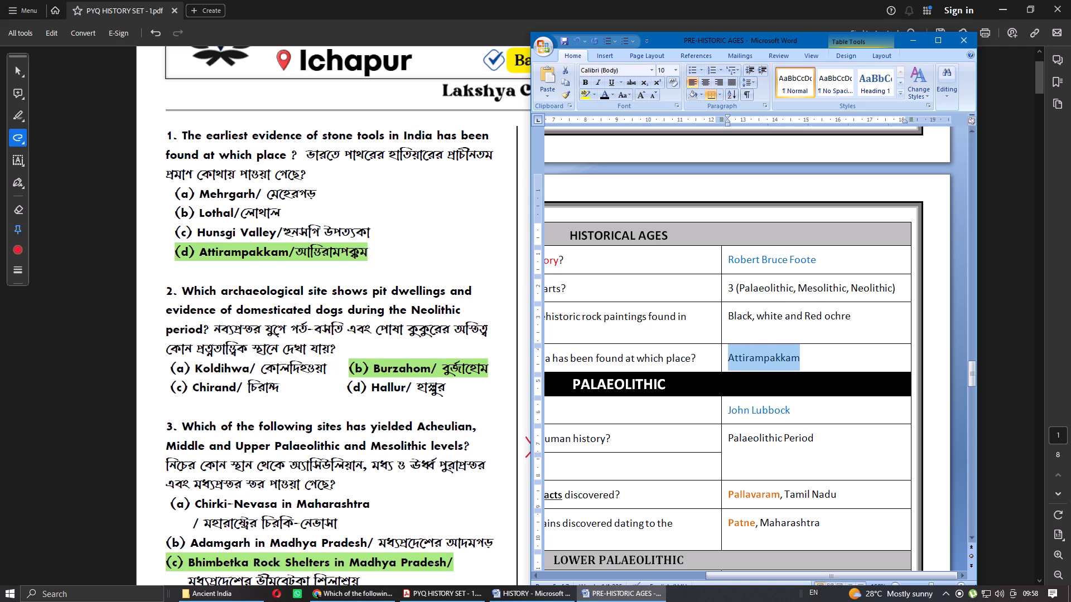
Copy the new stone-tools question and search Google in Chrome with it to check the answer's location.
{"action": "triple_click", "coordinate": [624, 359]}
{"action": "left_click", "coordinate": [624, 359]}
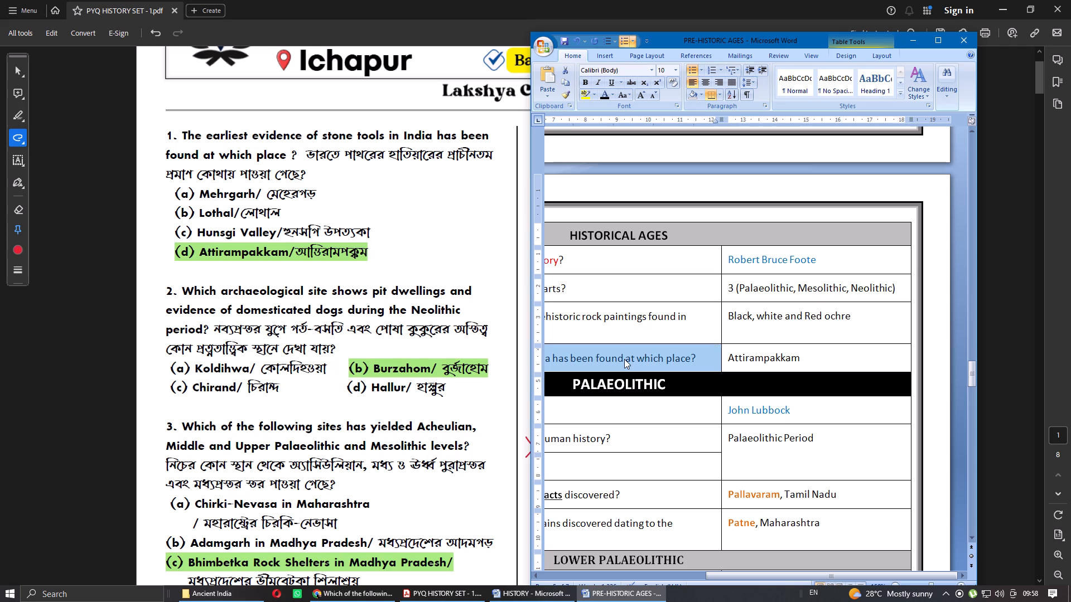
{"action": "key", "text": "ctrl+c"}
{"action": "left_click", "coordinate": [356, 601]}
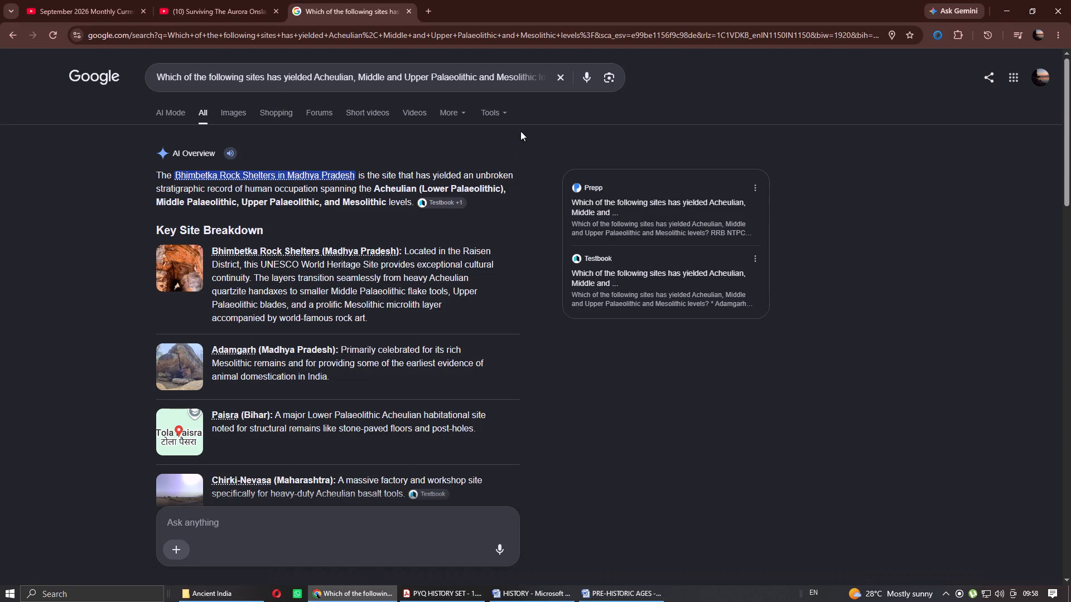
{"action": "left_click", "coordinate": [563, 76]}
{"action": "key", "text": "ctrl+v"}
{"action": "key", "text": "ctrl+Return"}
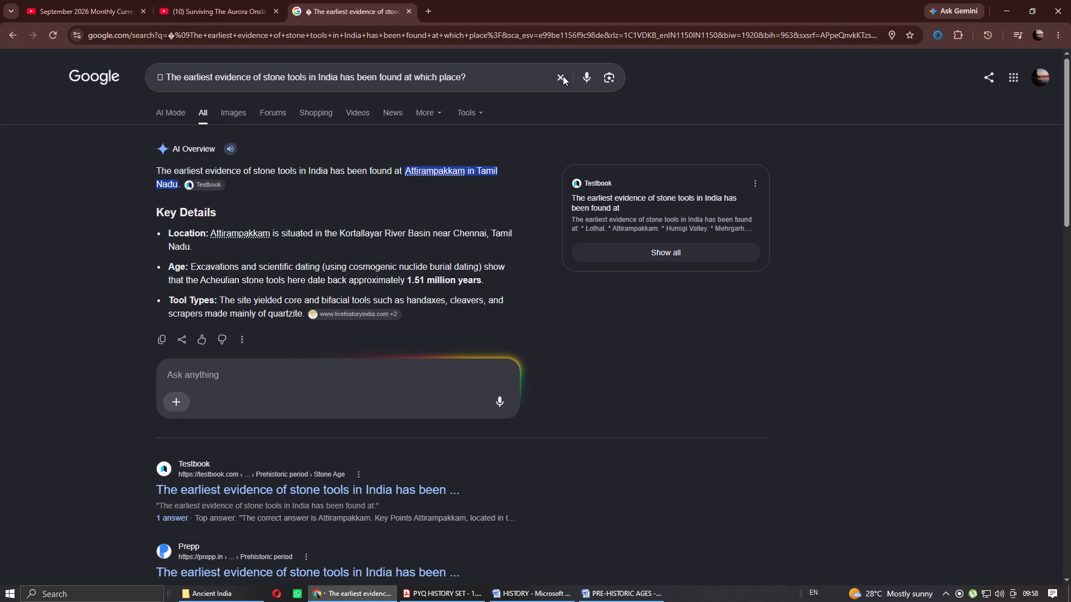
{"action": "scroll", "coordinate": [536, 127], "scroll_direction": "down", "scroll_amount": 2}
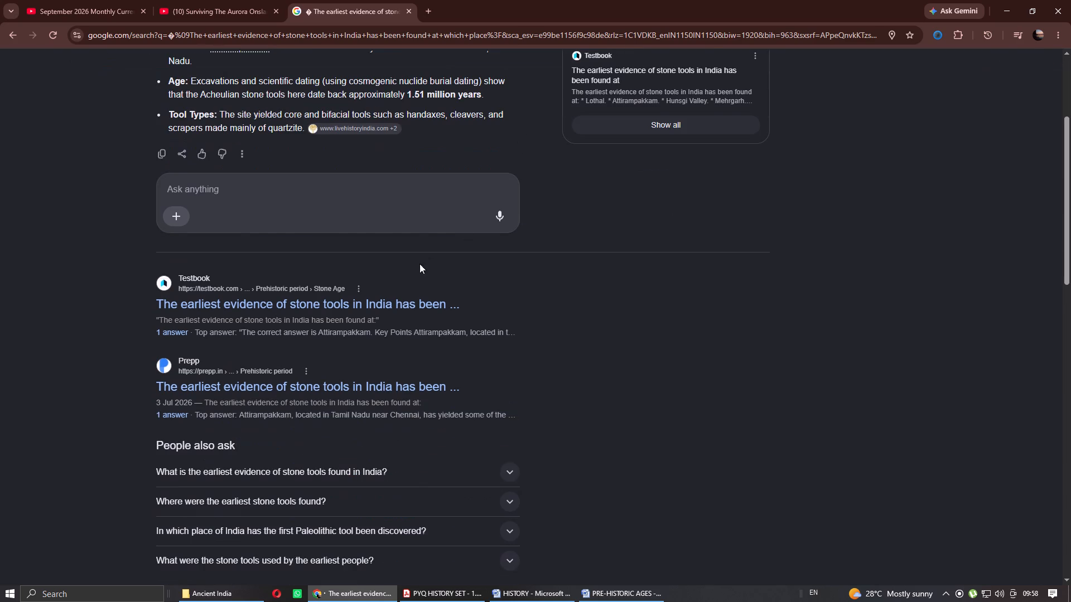
Open the Testbook result for the stone-tools question in a new tab and read its detailed solution.
{"action": "right_click", "coordinate": [355, 309]}
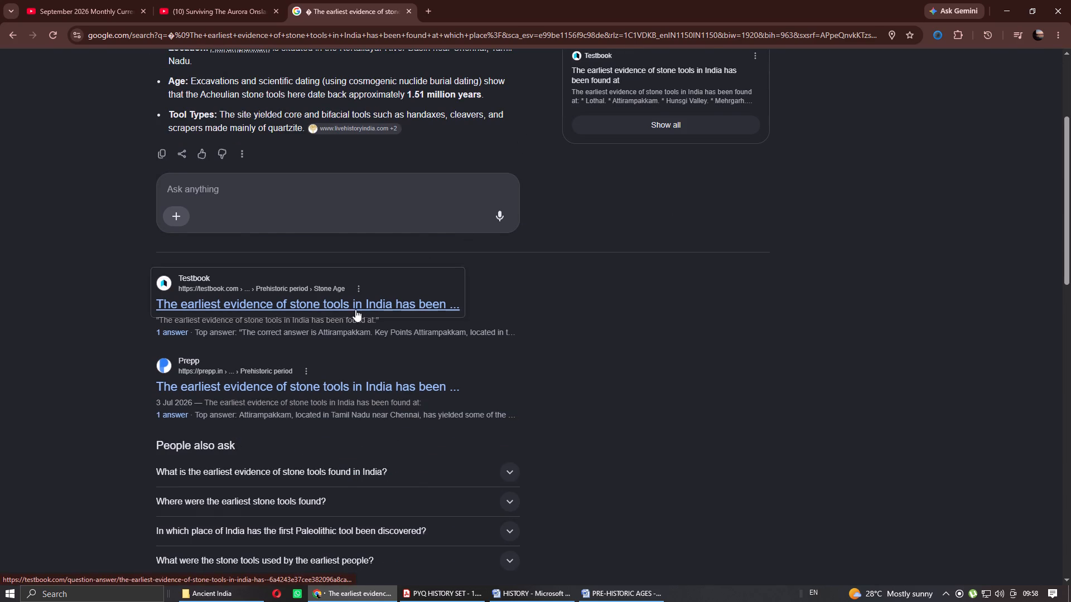
{"action": "left_click", "coordinate": [378, 318]}
{"action": "left_click", "coordinate": [494, 0]}
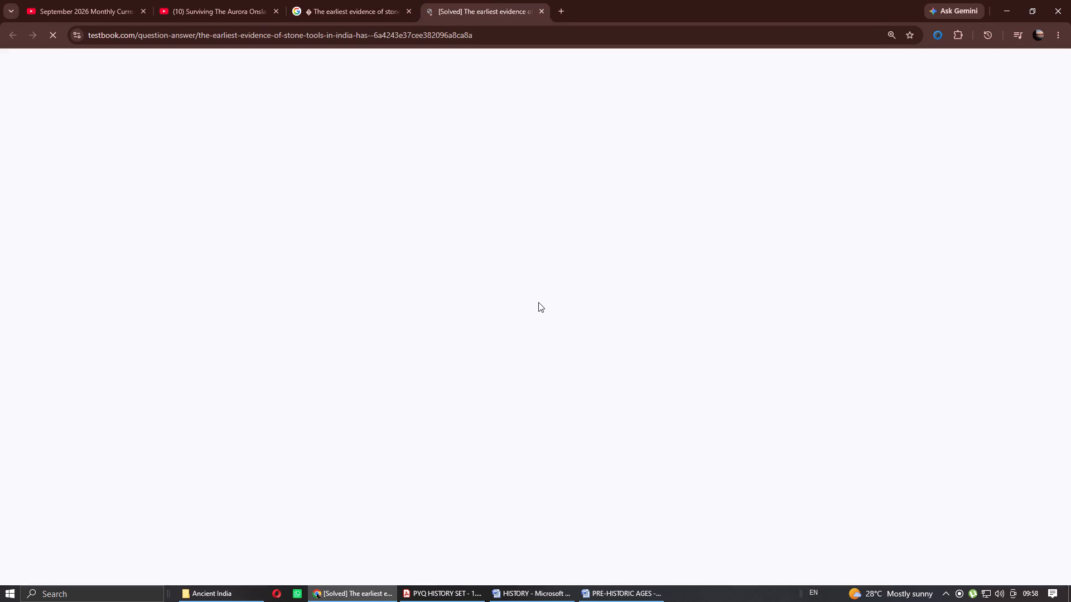
{"action": "scroll", "coordinate": [542, 299], "scroll_direction": "down", "scroll_amount": 7}
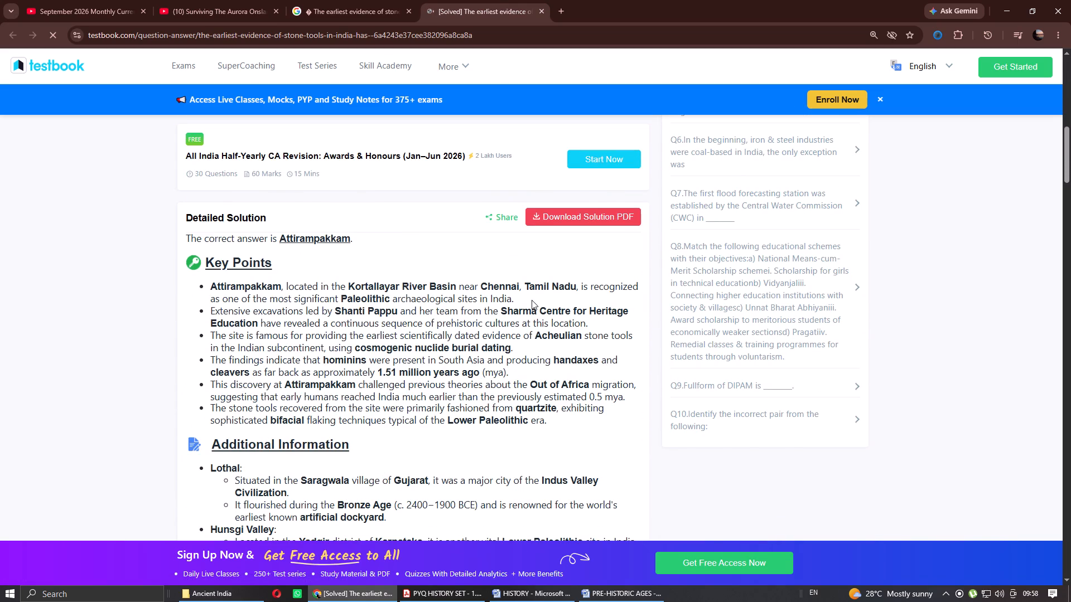
{"action": "left_click", "coordinate": [751, 226]}
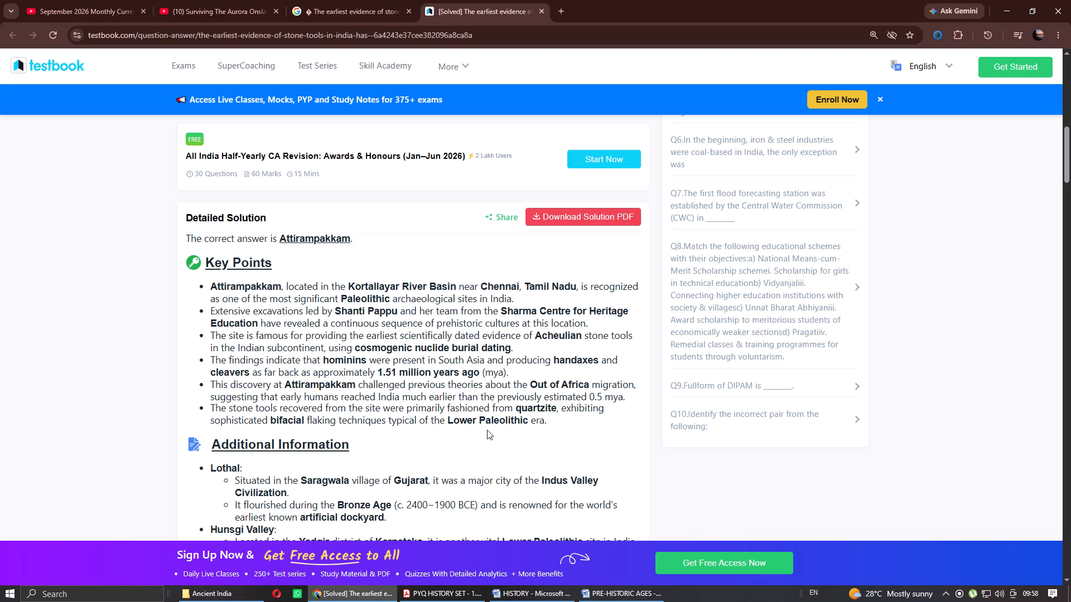
Switch to the PRE-HISTORIC AGES document in Word and extend the stone-tools answer with ", Tamil Nadu".
{"action": "left_click", "coordinate": [611, 600]}
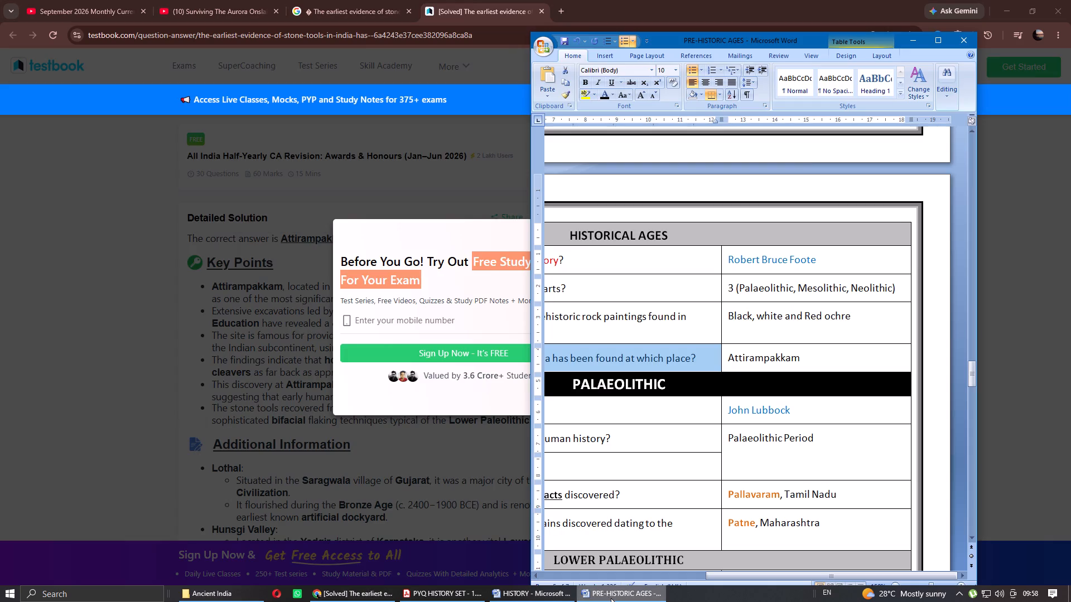
{"action": "left_click", "coordinate": [815, 354]}
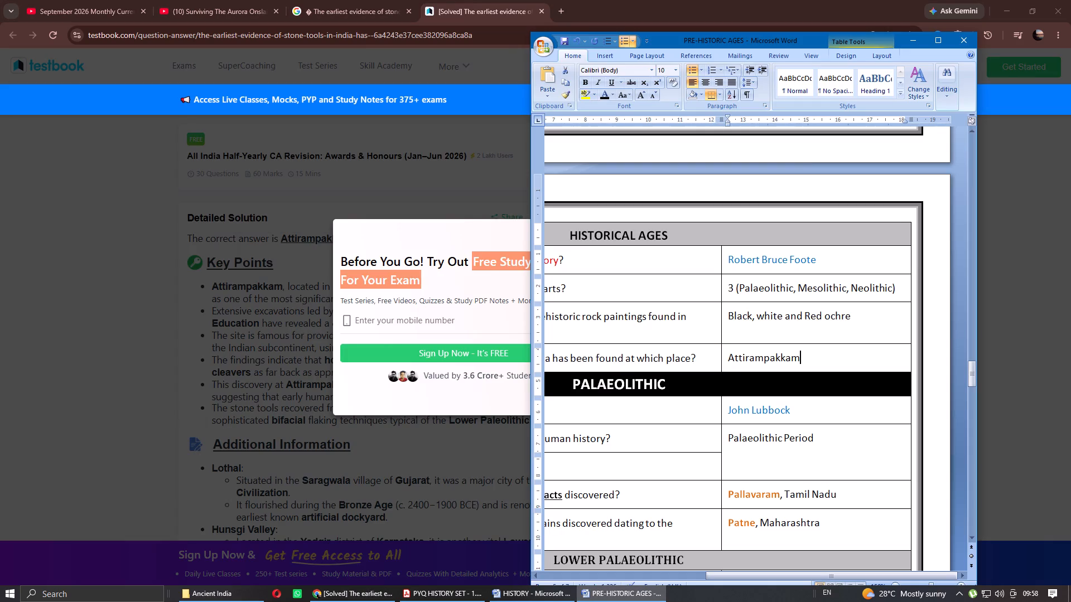
{"action": "type", "text": ", Tamil Nadu"}
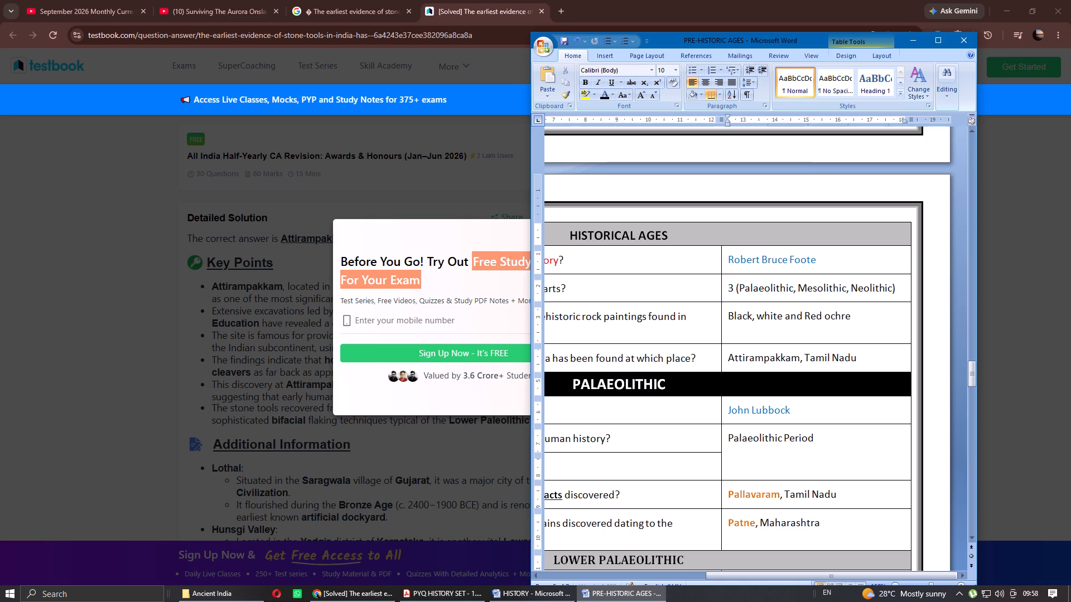
Make "Attirampakkam" bold and orange in the answer cell, like the other site names.
{"action": "double_click", "coordinate": [751, 362]}
{"action": "key", "text": "ctrl+b"}
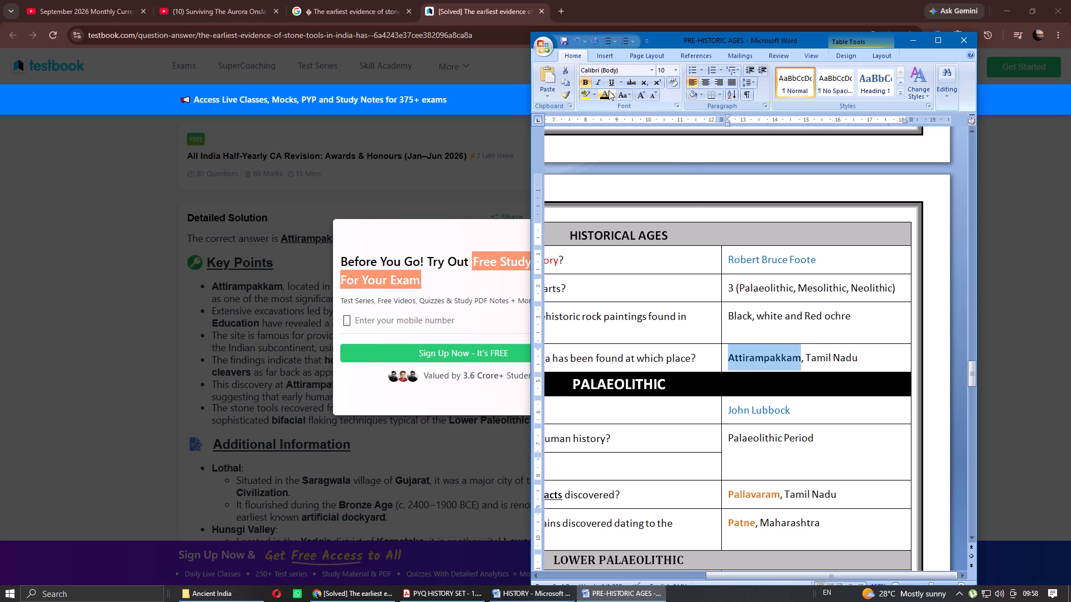
{"action": "left_click", "coordinate": [611, 90]}
{"action": "left_click", "coordinate": [688, 161]}
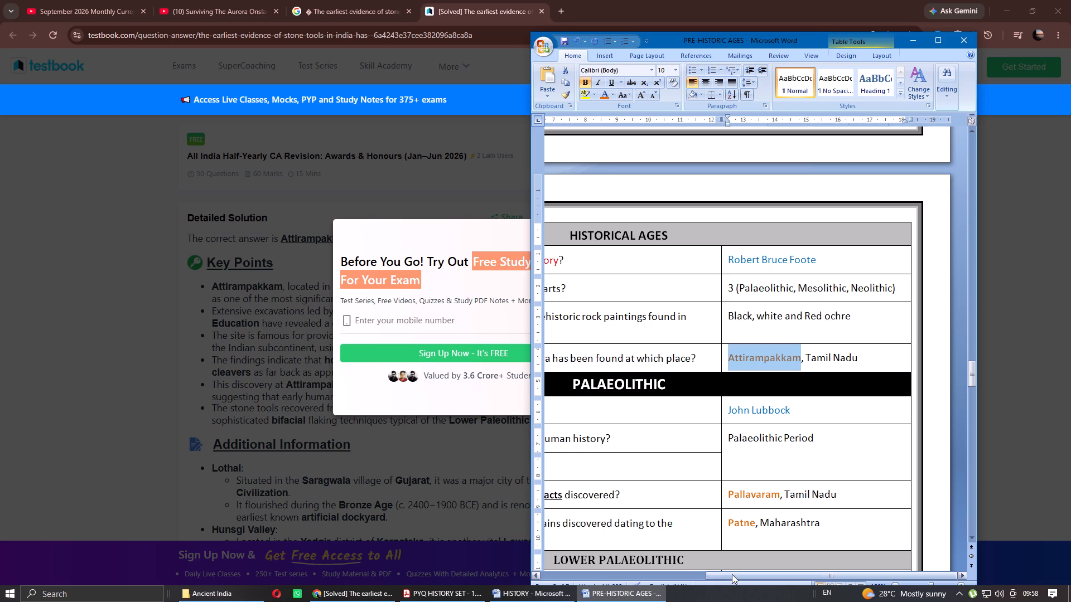
Colour the word "earliest" red in the stone-tools question.
{"action": "left_click_drag", "start_coordinate": [732, 574], "coordinate": [617, 564]}
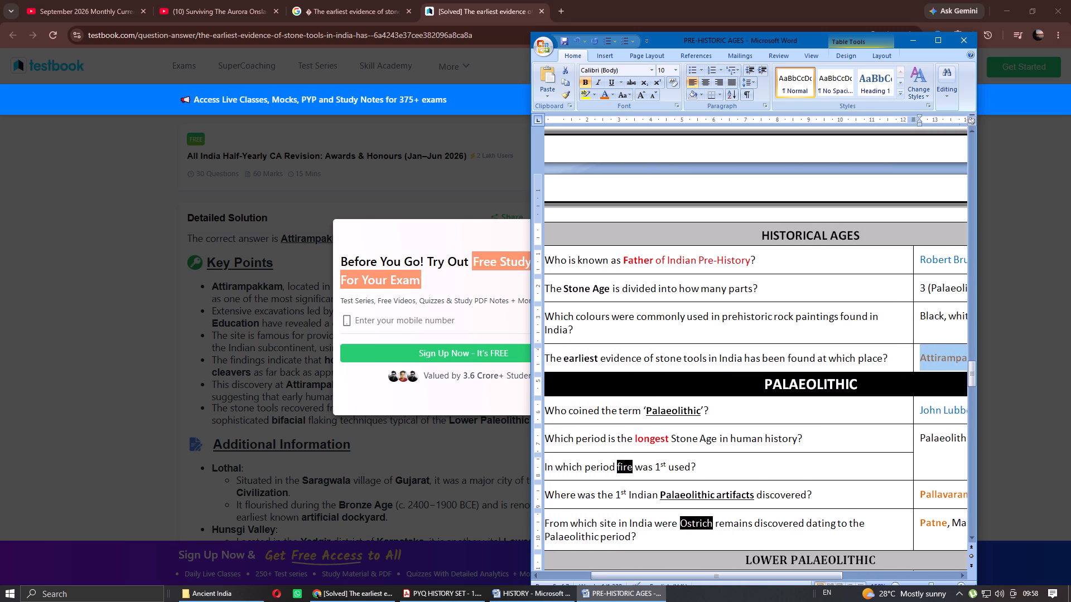
{"action": "double_click", "coordinate": [575, 353]}
{"action": "left_click", "coordinate": [610, 91]}
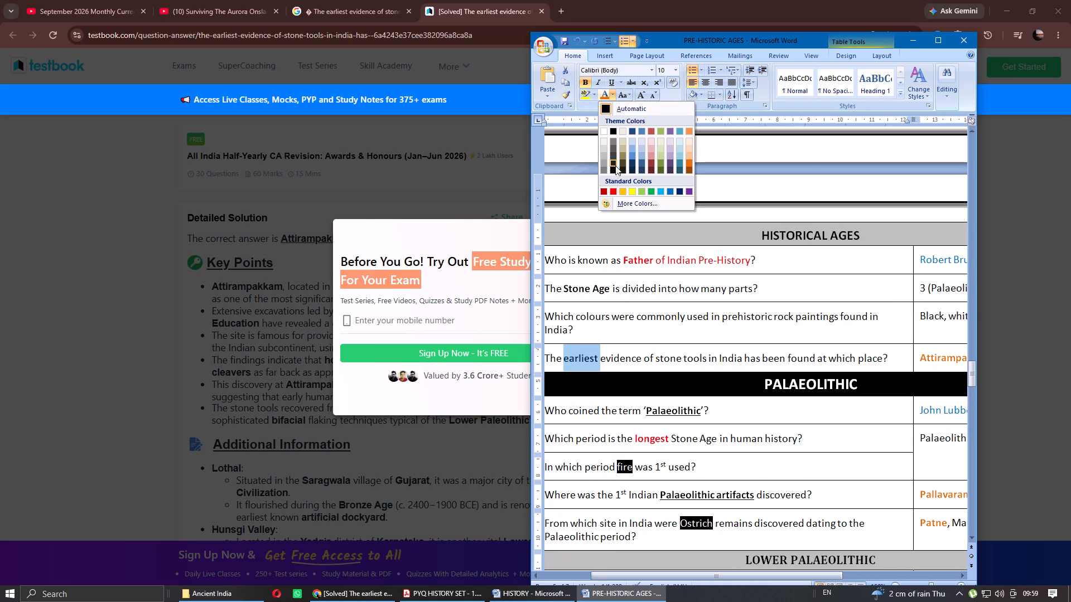
{"action": "left_click", "coordinate": [614, 190]}
{"action": "left_click", "coordinate": [615, 356]}
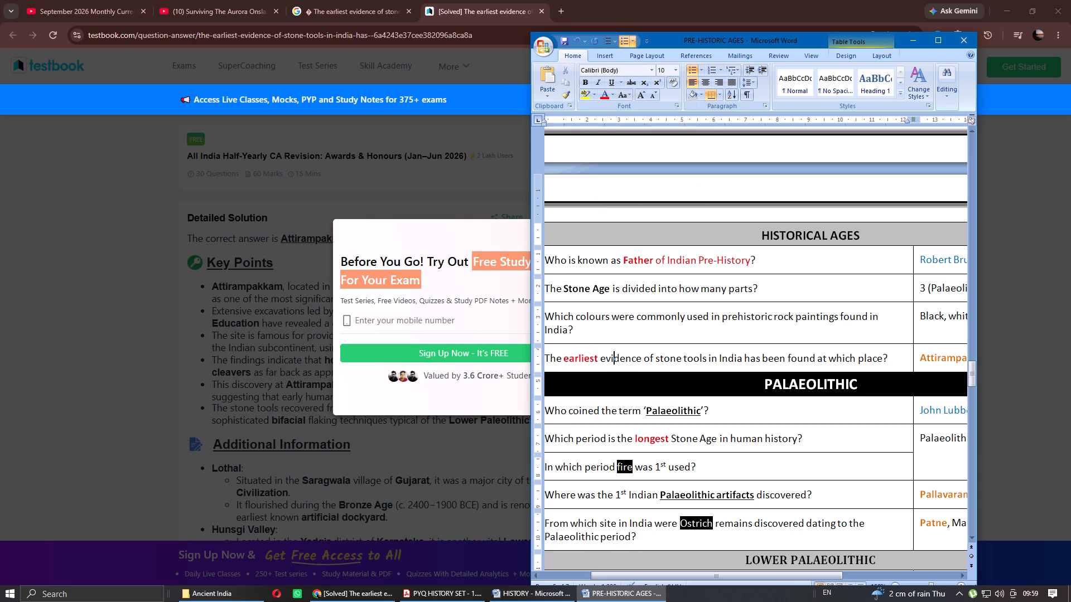
Underline "stone tools" in the same question and make it bold.
{"action": "left_click_drag", "start_coordinate": [657, 358], "coordinate": [696, 358]}
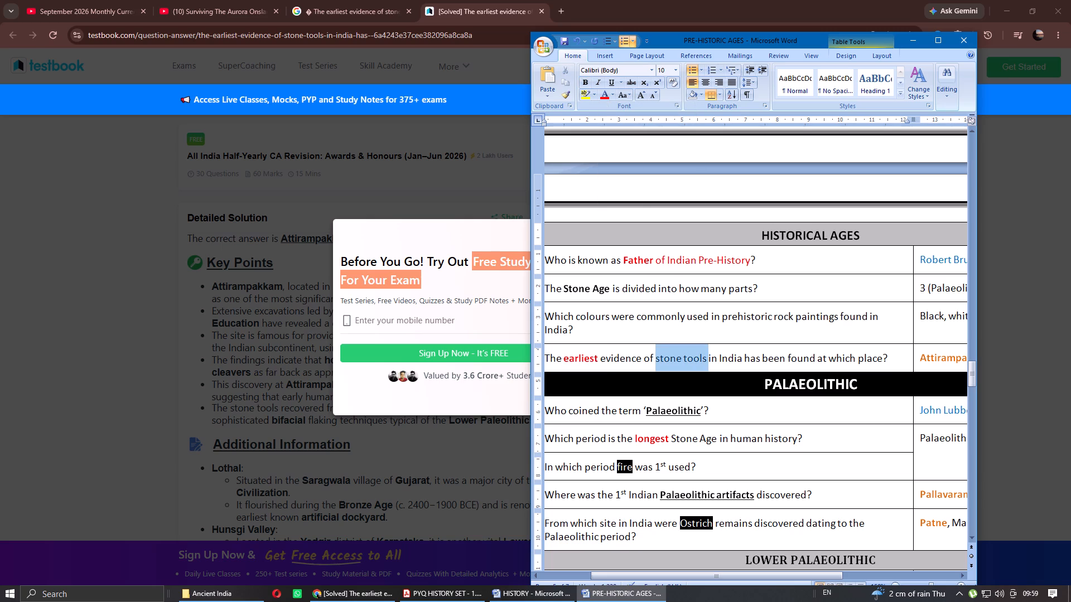
{"action": "left_click", "coordinate": [609, 81]}
{"action": "left_click", "coordinate": [778, 350]}
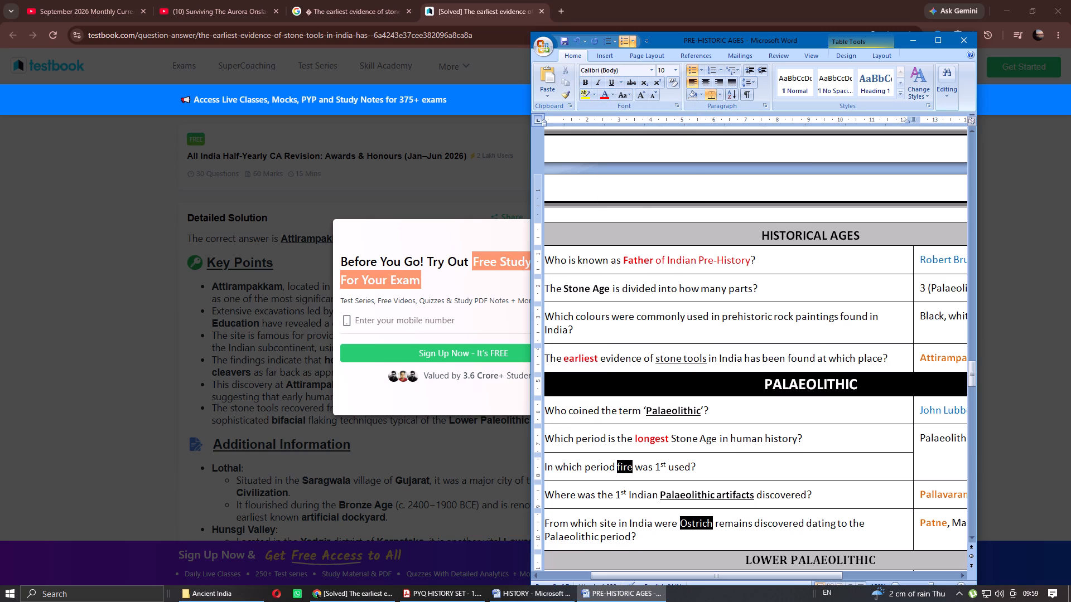
{"action": "left_click_drag", "start_coordinate": [662, 361], "coordinate": [698, 360]}
{"action": "key", "text": "ctrl+b"}
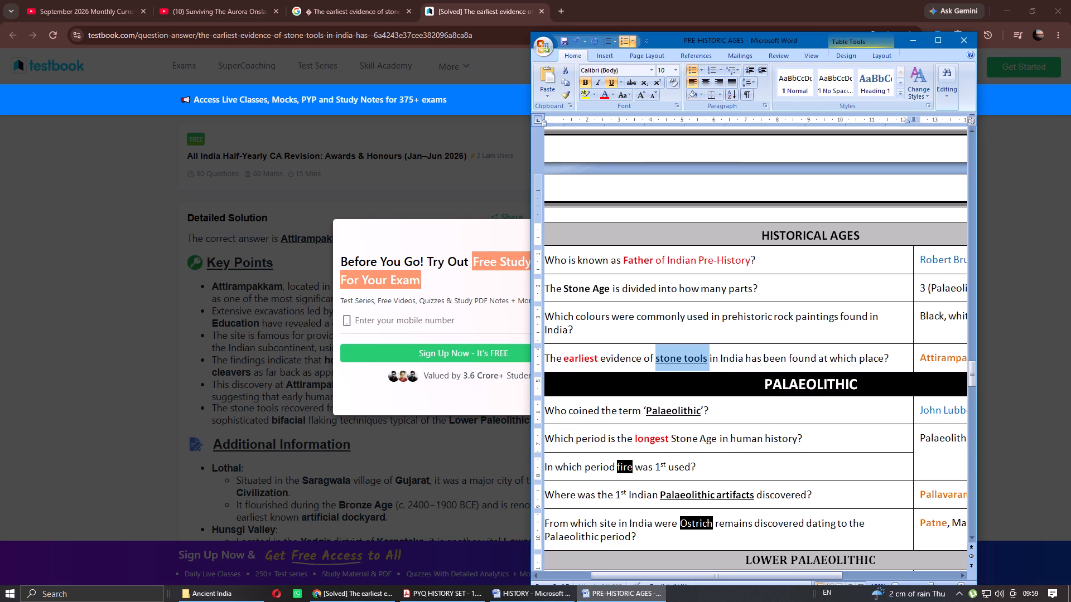
Check the Testbook solution in Chrome again for the period the stone tools belong to.
{"action": "left_click", "coordinate": [441, 448]}
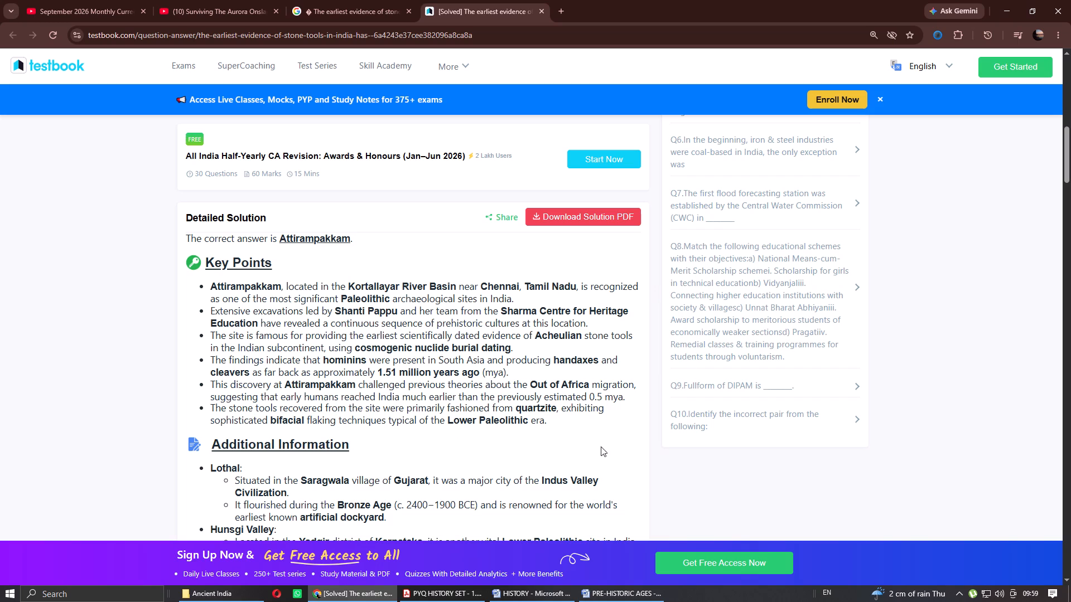
{"action": "left_click", "coordinate": [617, 601]}
Enlarge the PRE-HISTORIC AGES document window to full-screen size with the LOWER PALAEOLITHIC section in view.
{"action": "scroll", "coordinate": [726, 421], "scroll_direction": "down", "scroll_amount": 2}
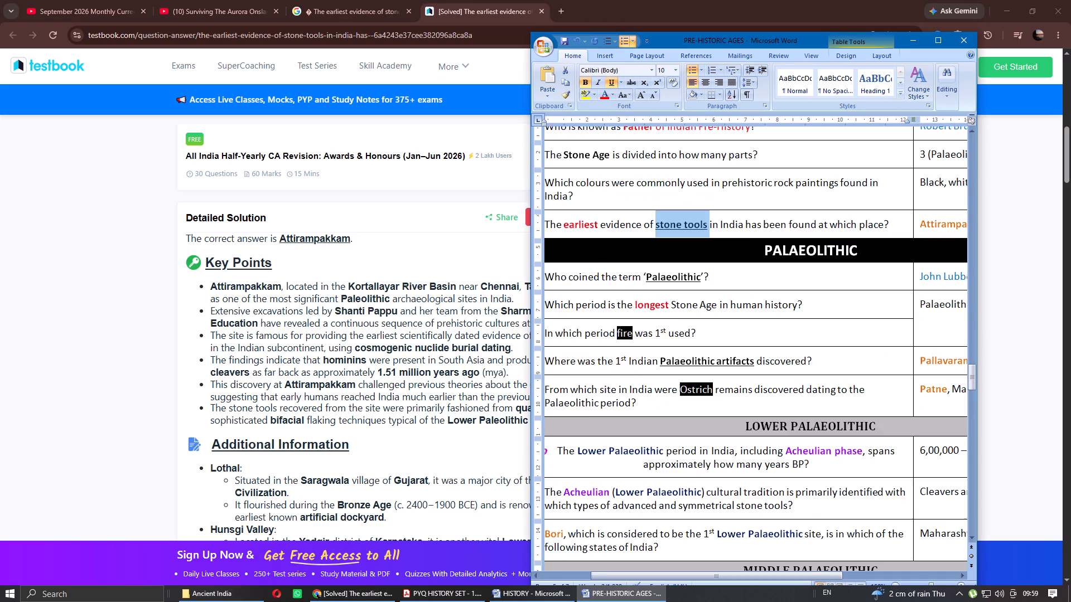
{"action": "scroll", "coordinate": [726, 421], "scroll_direction": "down", "scroll_amount": 1}
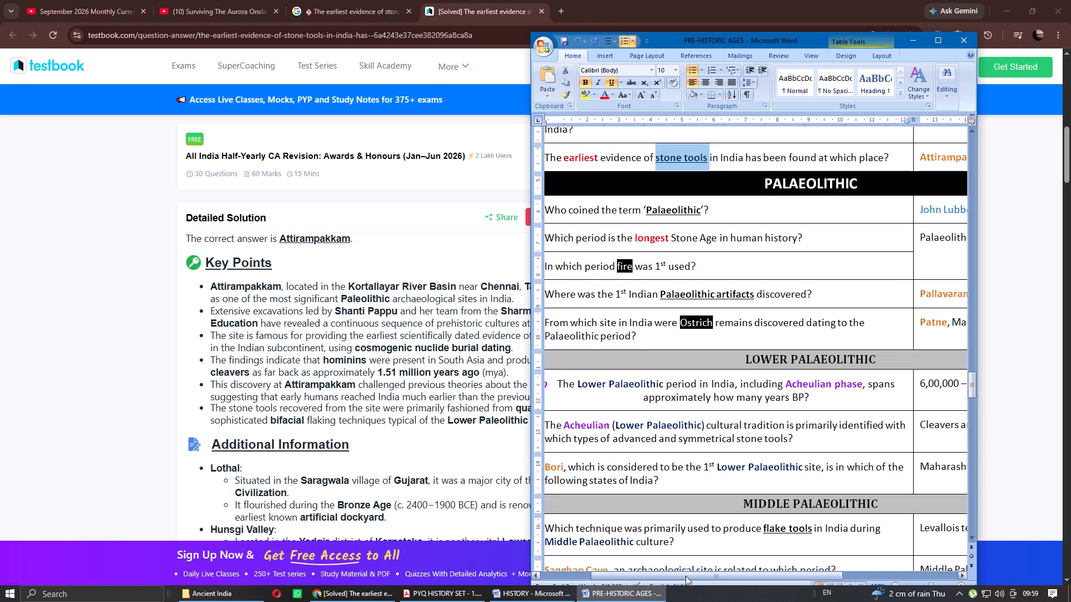
{"action": "left_click_drag", "start_coordinate": [686, 576], "coordinate": [641, 570]}
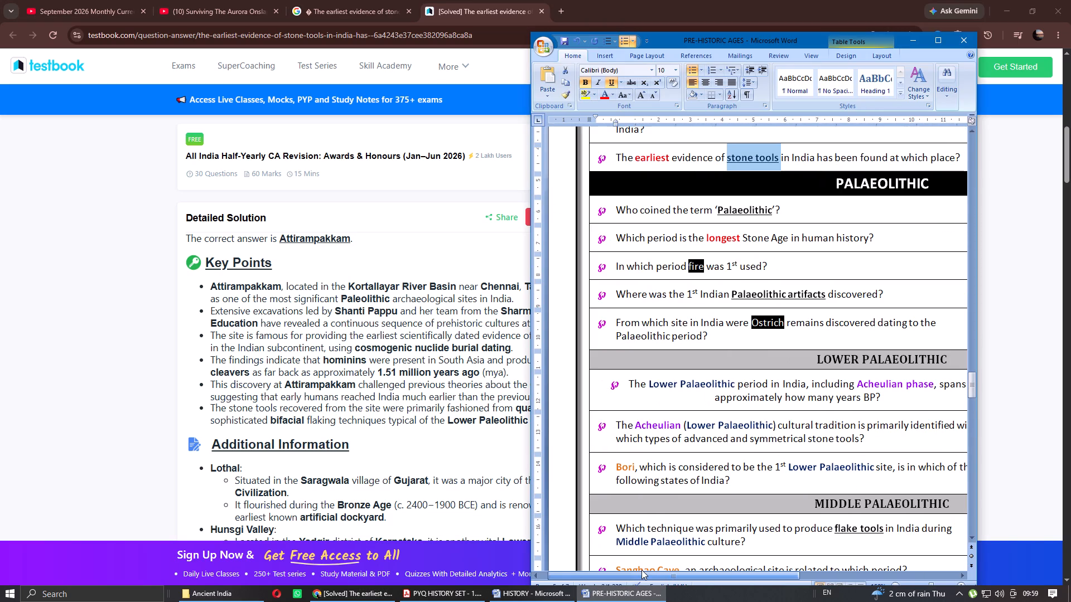
{"action": "left_click_drag", "start_coordinate": [641, 570], "coordinate": [735, 568]}
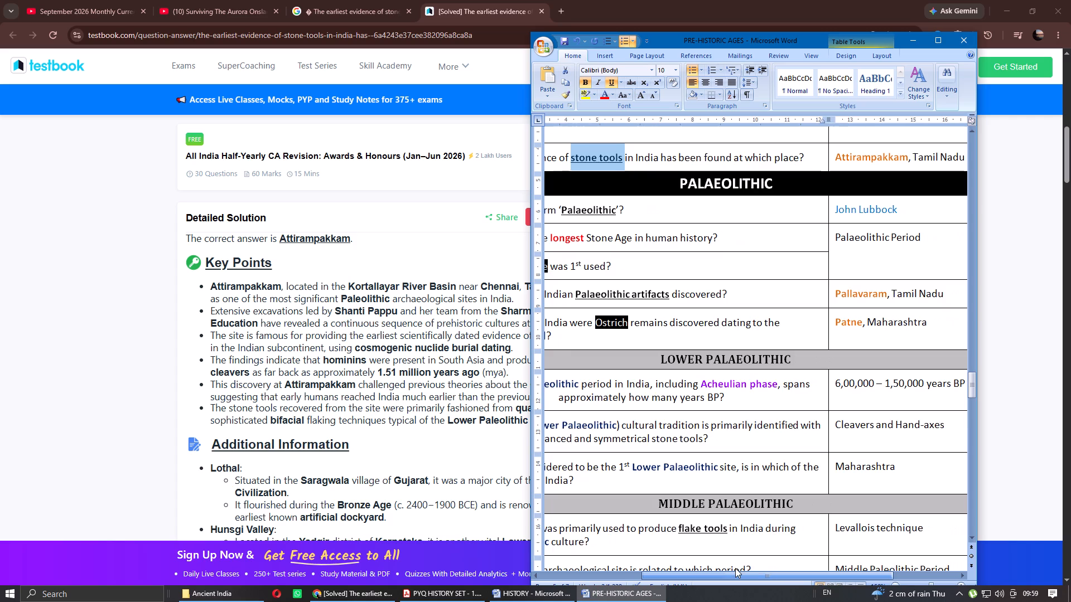
{"action": "left_click_drag", "start_coordinate": [735, 568], "coordinate": [706, 565]}
{"action": "left_click", "coordinate": [937, 41]}
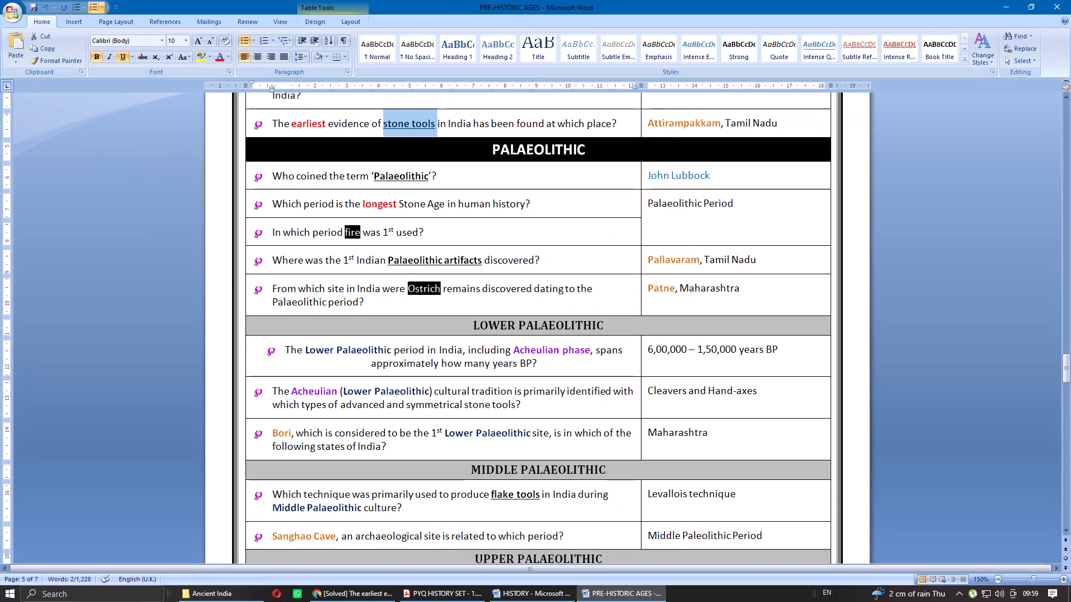
Cut the stone-tools question and its answer from above the PALAEOLITHIC heading and delete the emptied row.
{"action": "scroll", "coordinate": [715, 258], "scroll_direction": "up", "scroll_amount": 1}
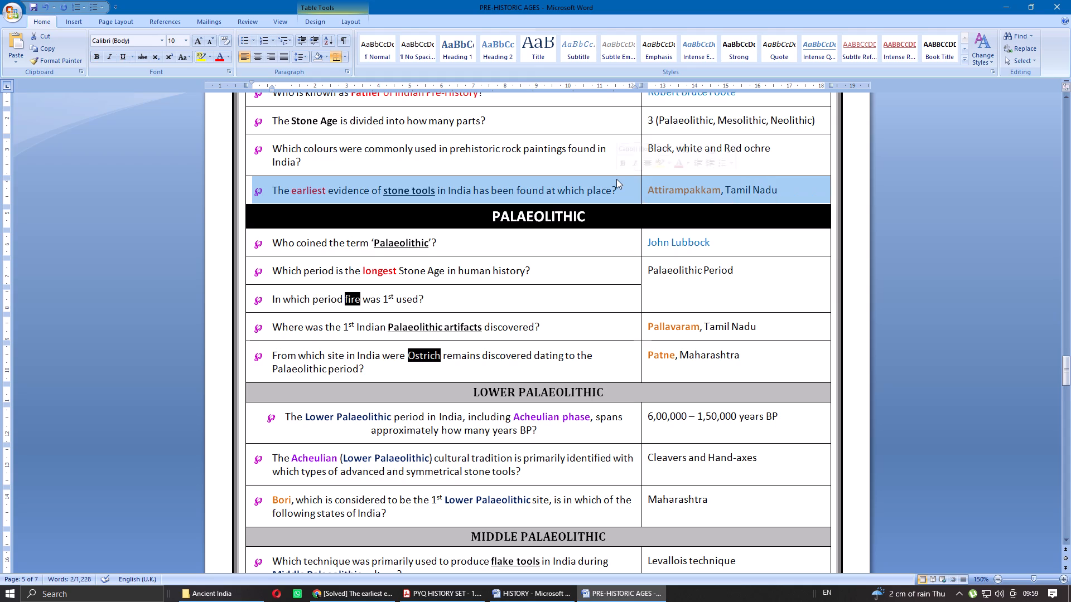
{"action": "key", "text": "ctrl+x"}
{"action": "right_click", "coordinate": [600, 179]}
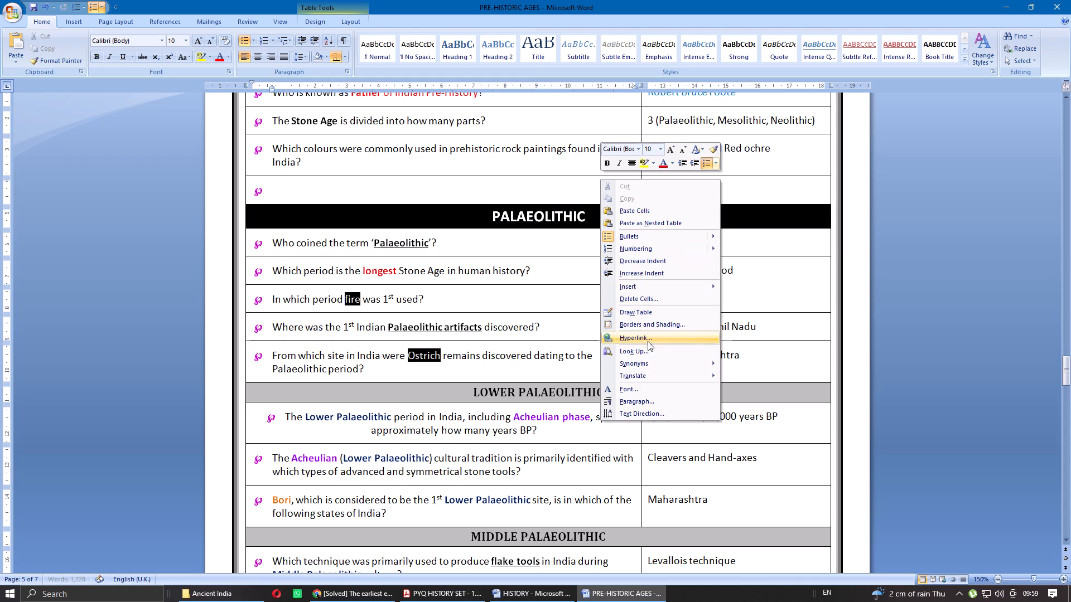
{"action": "left_click", "coordinate": [645, 301]}
{"action": "left_click", "coordinate": [534, 286]}
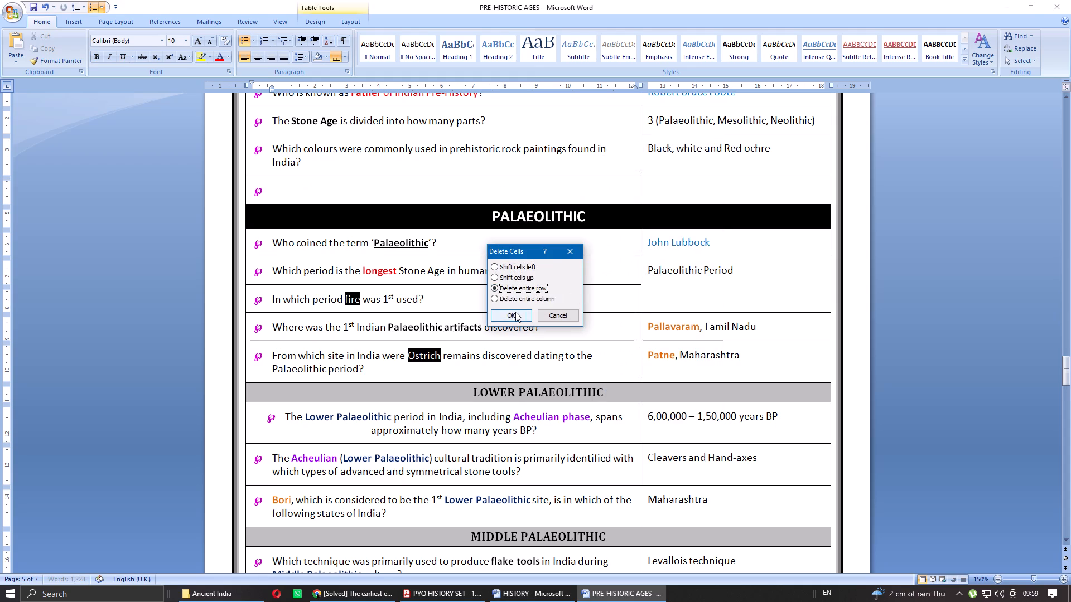
{"action": "left_click", "coordinate": [515, 312]}
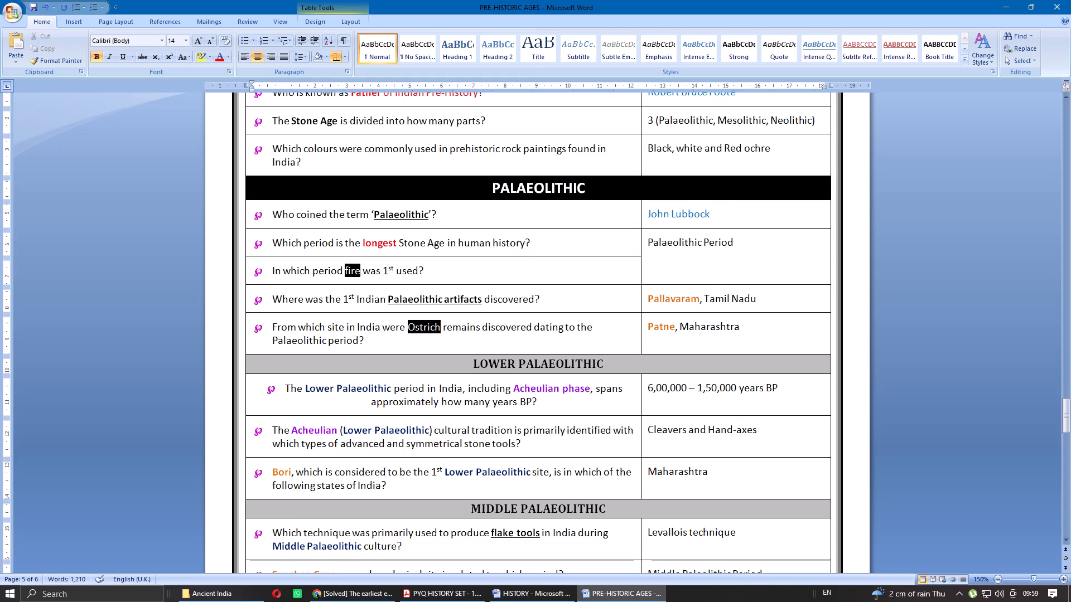
Insert a row below the Bori question under LOWER PALAEOLITHIC and paste the cut stone-tools question and answer there.
{"action": "right_click", "coordinate": [739, 471]}
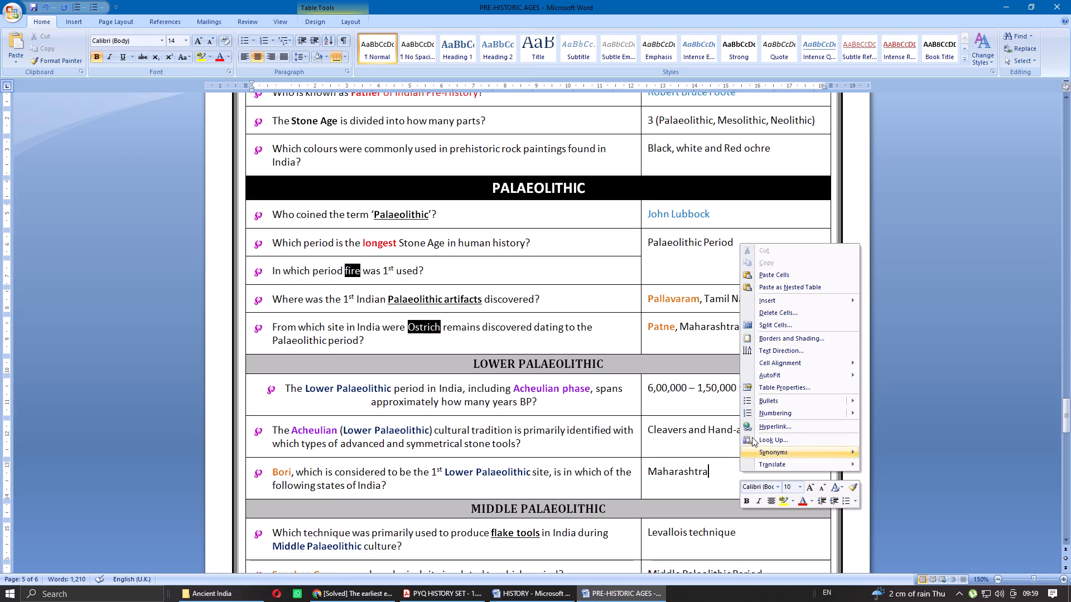
{"action": "left_click", "coordinate": [881, 337]}
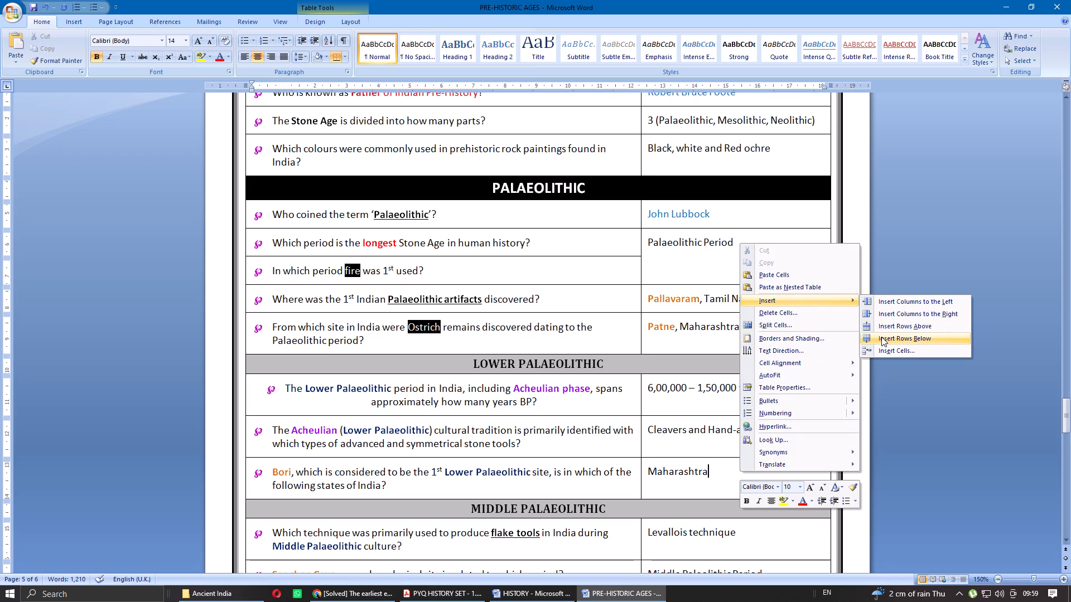
{"action": "key", "text": "ctrl+v"}
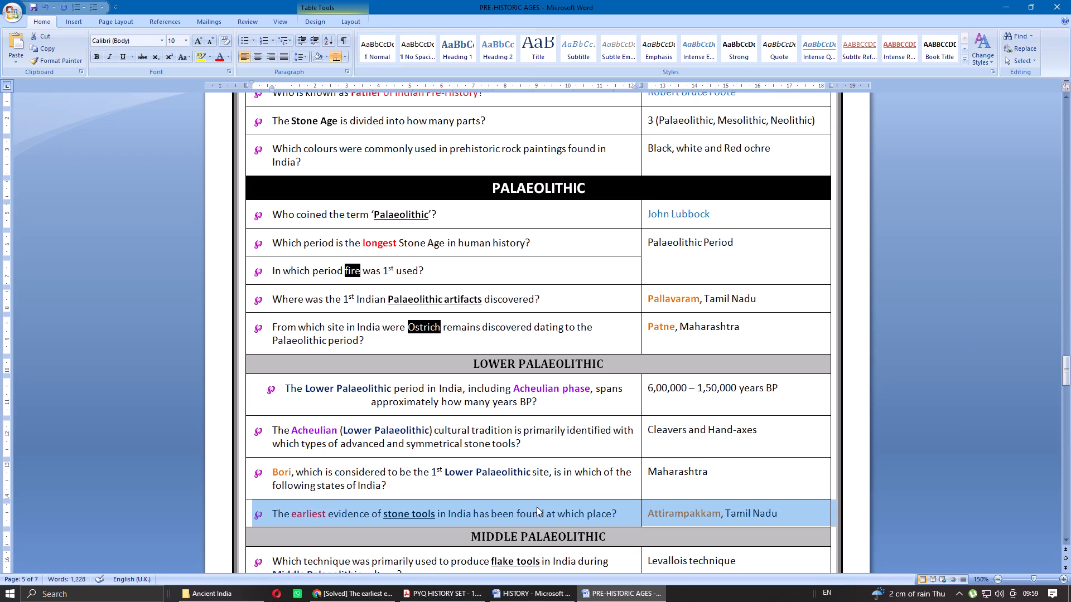
{"action": "left_click", "coordinate": [537, 507]}
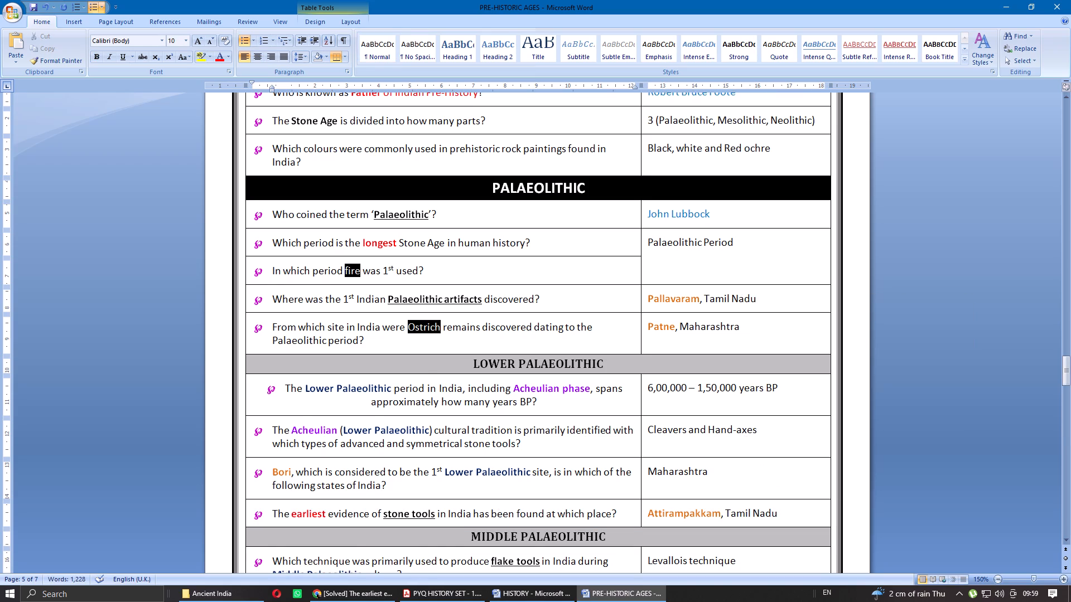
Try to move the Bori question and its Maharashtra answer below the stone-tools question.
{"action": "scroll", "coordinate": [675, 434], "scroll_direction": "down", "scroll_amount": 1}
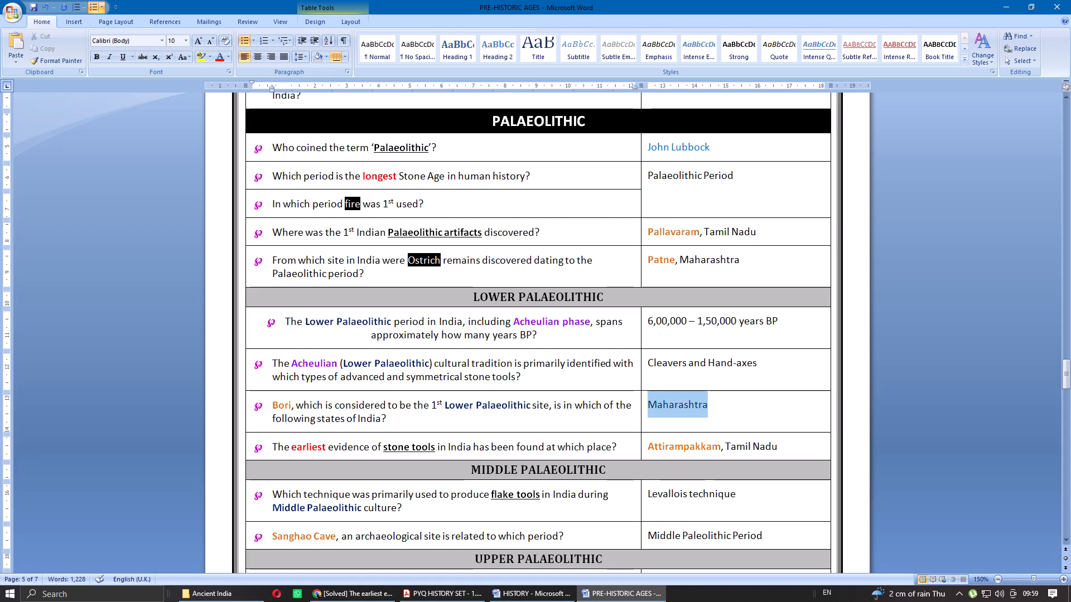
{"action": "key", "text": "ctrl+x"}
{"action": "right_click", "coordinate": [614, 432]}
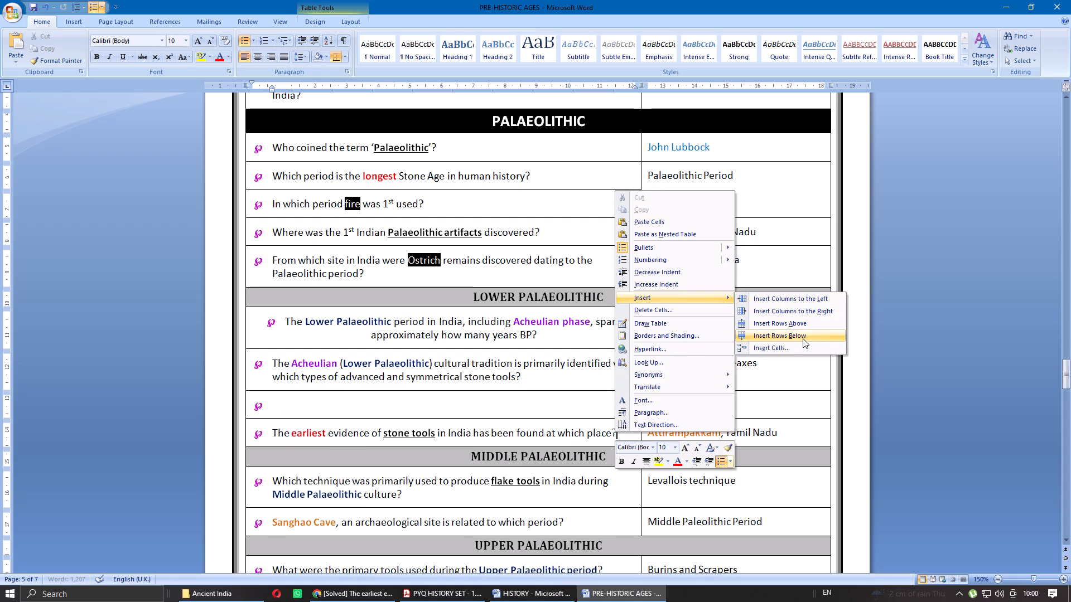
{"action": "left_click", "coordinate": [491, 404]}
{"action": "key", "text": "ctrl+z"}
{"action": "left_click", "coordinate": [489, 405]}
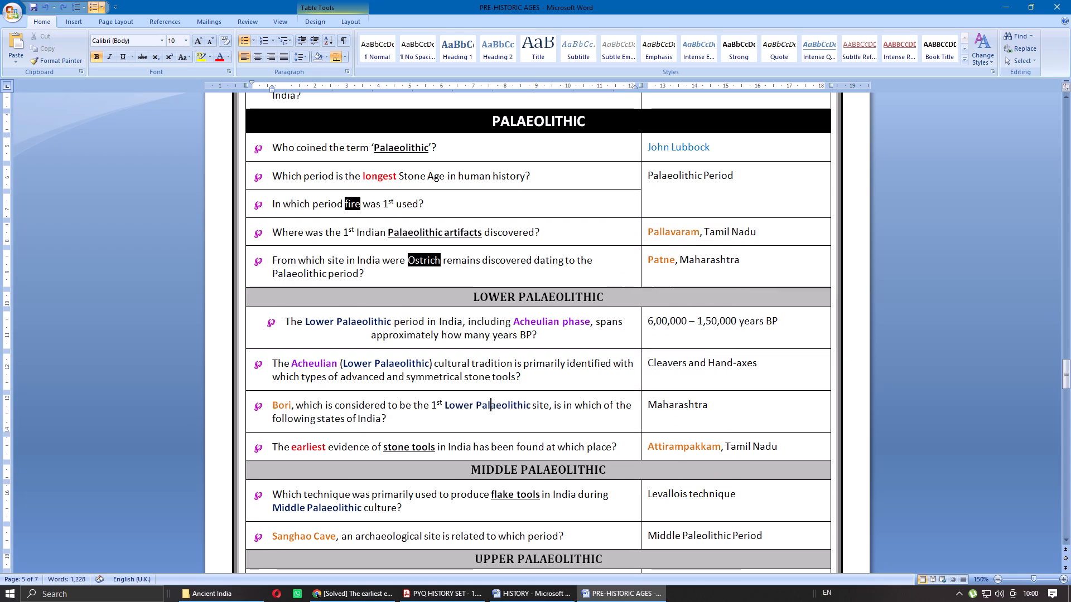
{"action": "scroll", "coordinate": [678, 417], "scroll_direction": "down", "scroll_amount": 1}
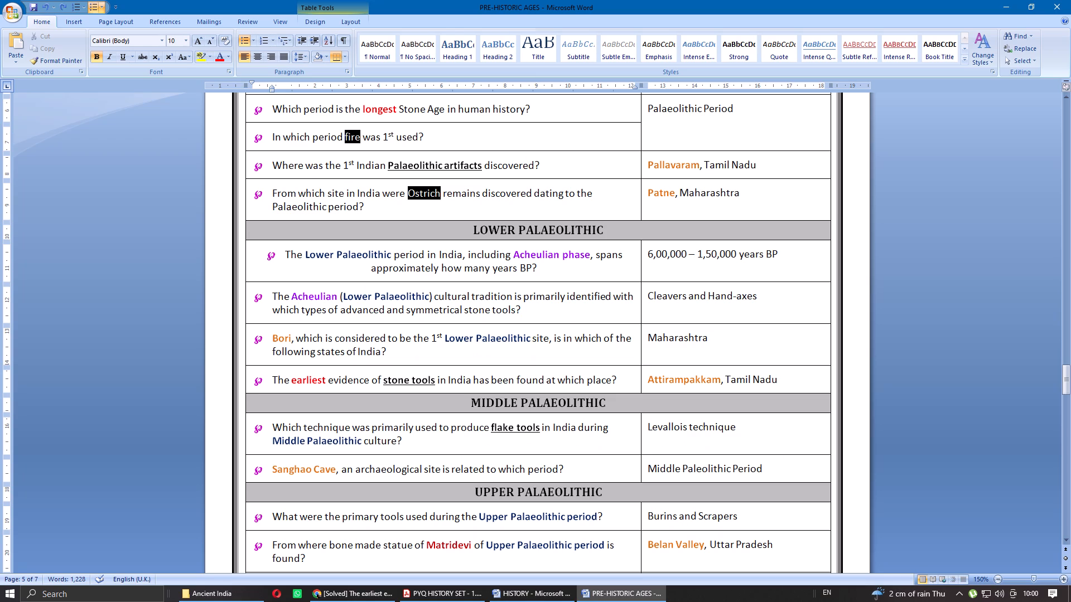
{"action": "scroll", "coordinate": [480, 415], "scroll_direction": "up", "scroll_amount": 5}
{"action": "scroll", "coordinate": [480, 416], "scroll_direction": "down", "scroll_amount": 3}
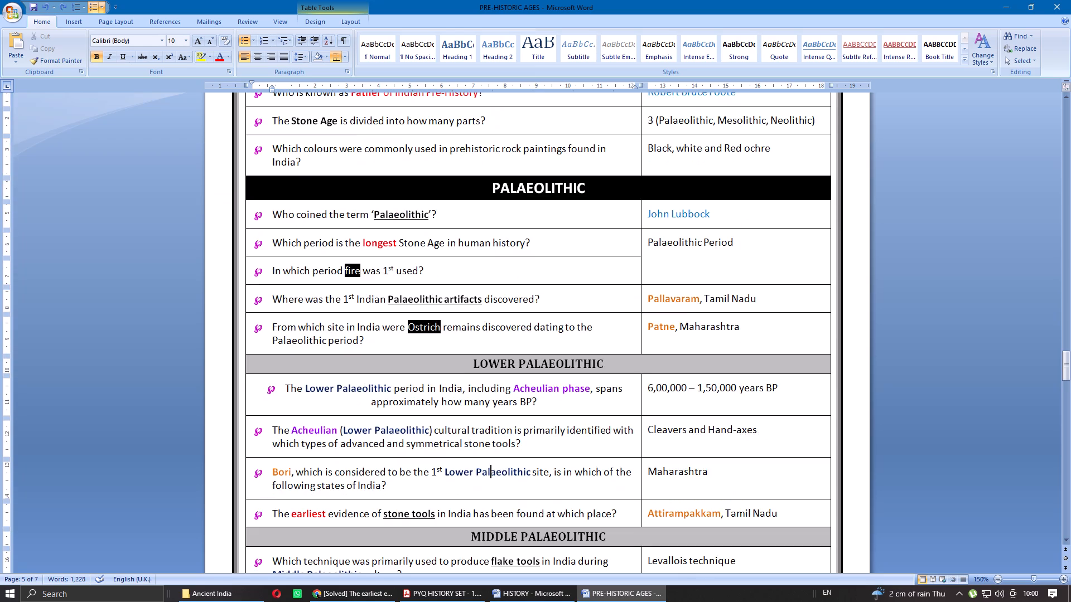
Switch to the PYQ HISTORY SET PDF and draw a red tick mark beside question 1 on the earliest stone tools.
{"action": "left_click", "coordinate": [353, 601]}
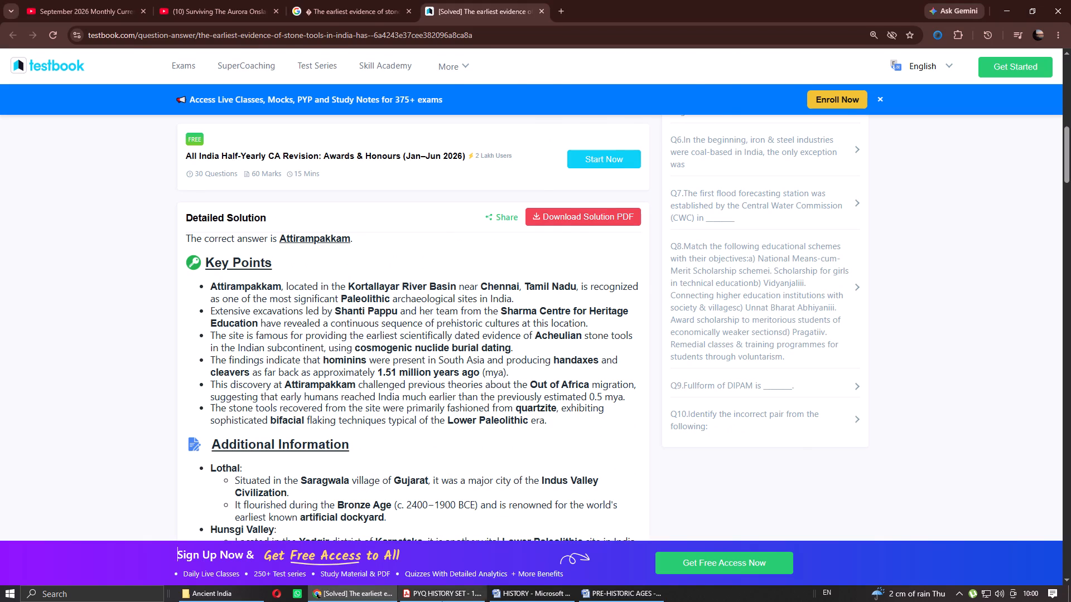
{"action": "left_click", "coordinate": [441, 601]}
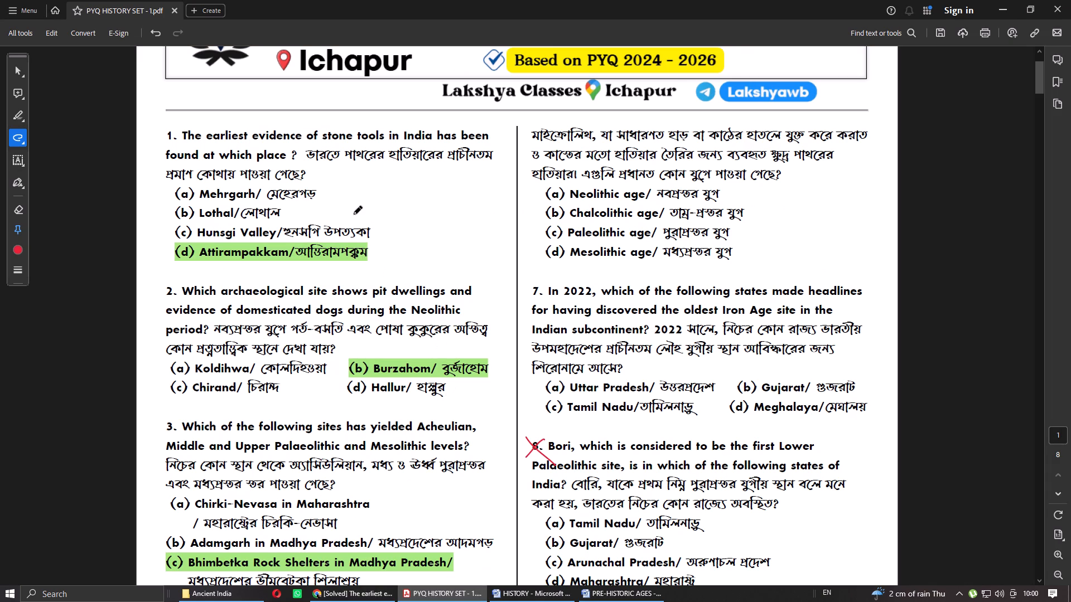
{"action": "left_click_drag", "start_coordinate": [354, 212], "coordinate": [401, 187]}
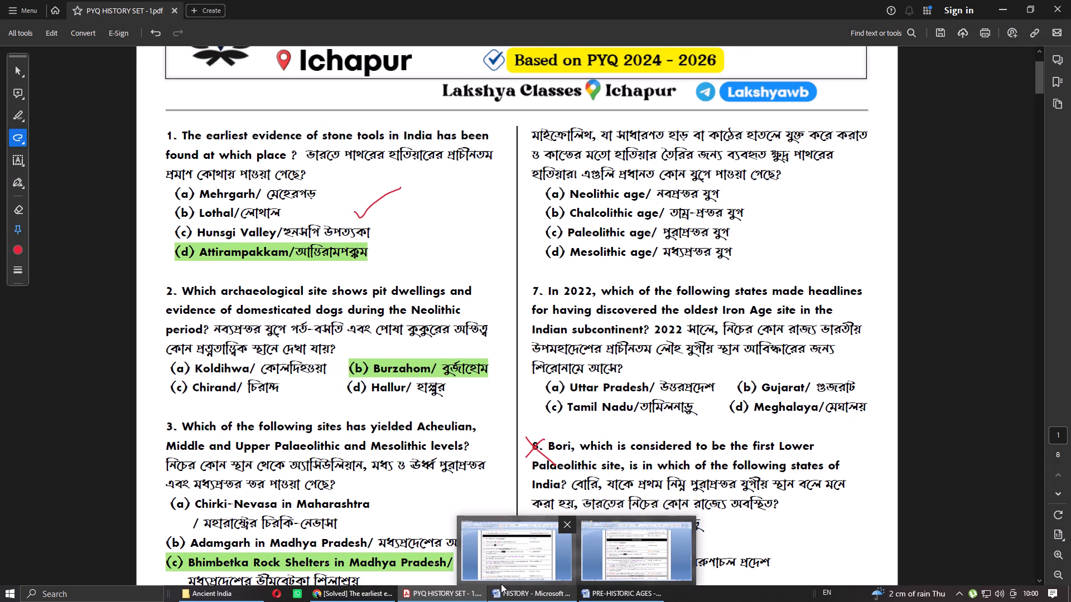
In the HISTORY document, insert a row below the Bori question and paste the clipboard's Bori question and Maharashtra answer there.
{"action": "left_click", "coordinate": [607, 600]}
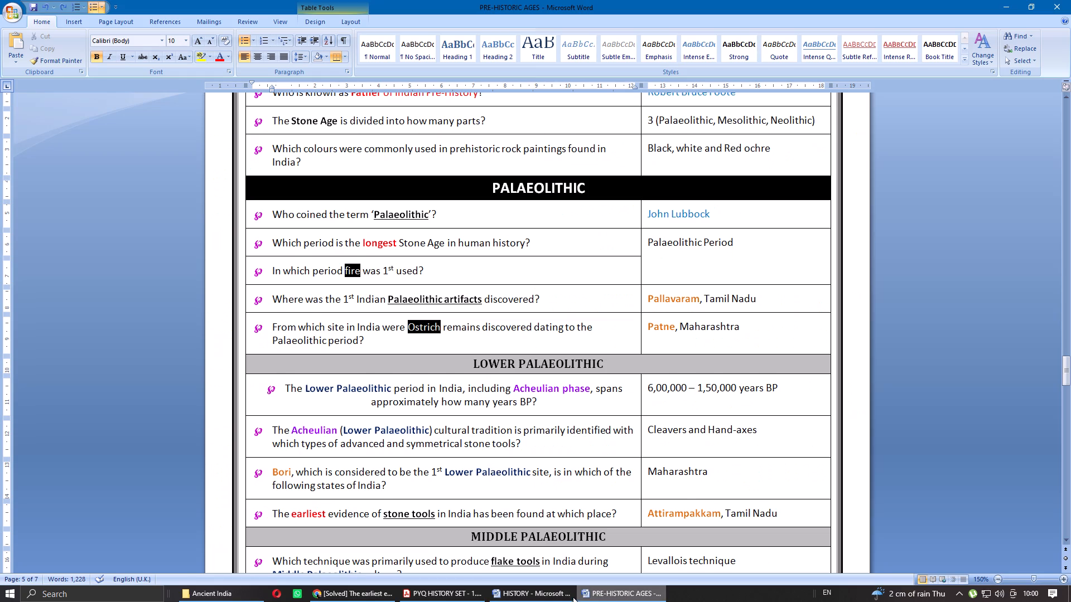
{"action": "left_click", "coordinate": [554, 597]}
{"action": "left_click", "coordinate": [610, 596]}
{"action": "scroll", "coordinate": [610, 446], "scroll_direction": "up", "scroll_amount": 4}
{"action": "scroll", "coordinate": [610, 446], "scroll_direction": "down", "scroll_amount": 3}
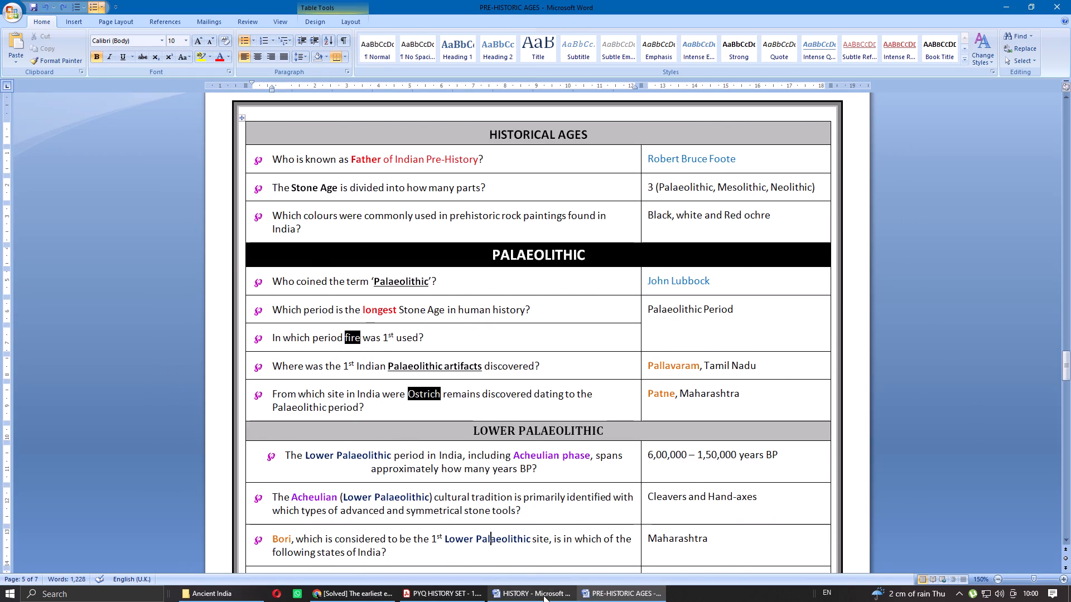
{"action": "left_click", "coordinate": [543, 595]}
{"action": "scroll", "coordinate": [543, 404], "scroll_direction": "up", "scroll_amount": 3}
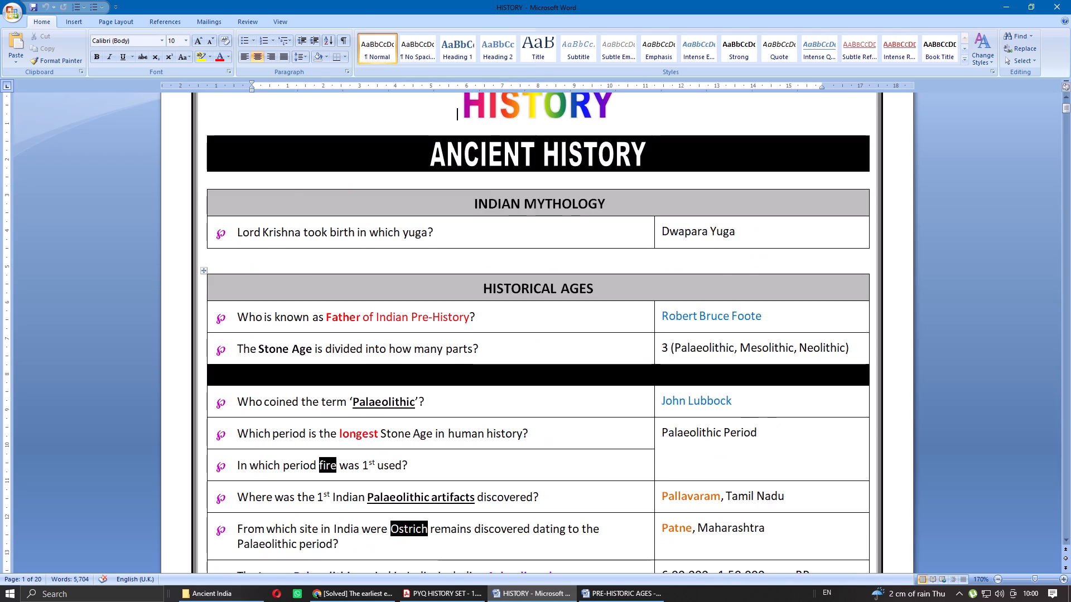
{"action": "scroll", "coordinate": [543, 404], "scroll_direction": "down", "scroll_amount": 4}
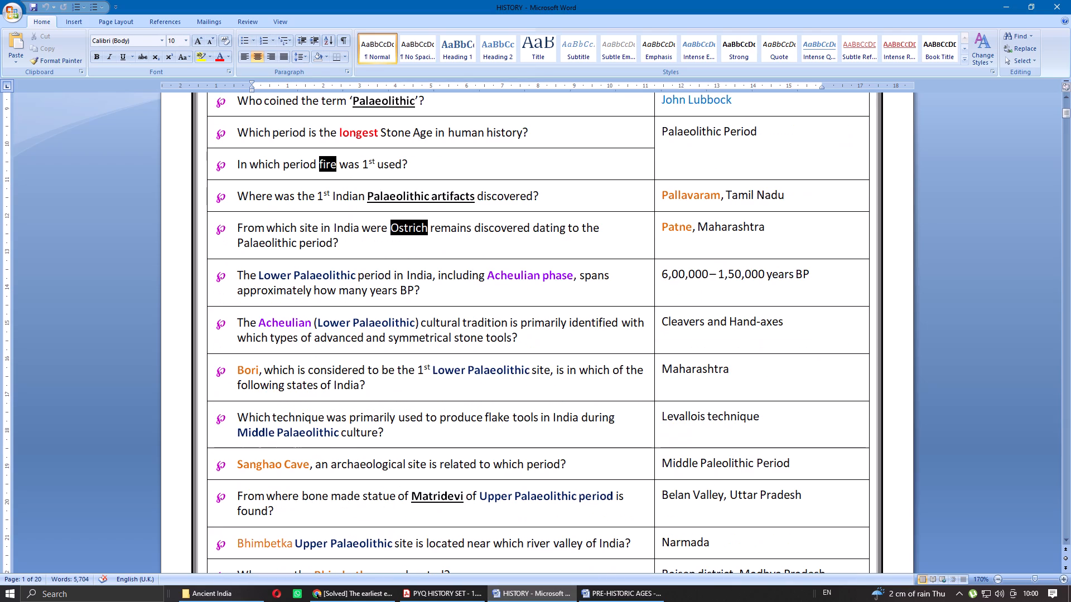
{"action": "right_click", "coordinate": [596, 380]}
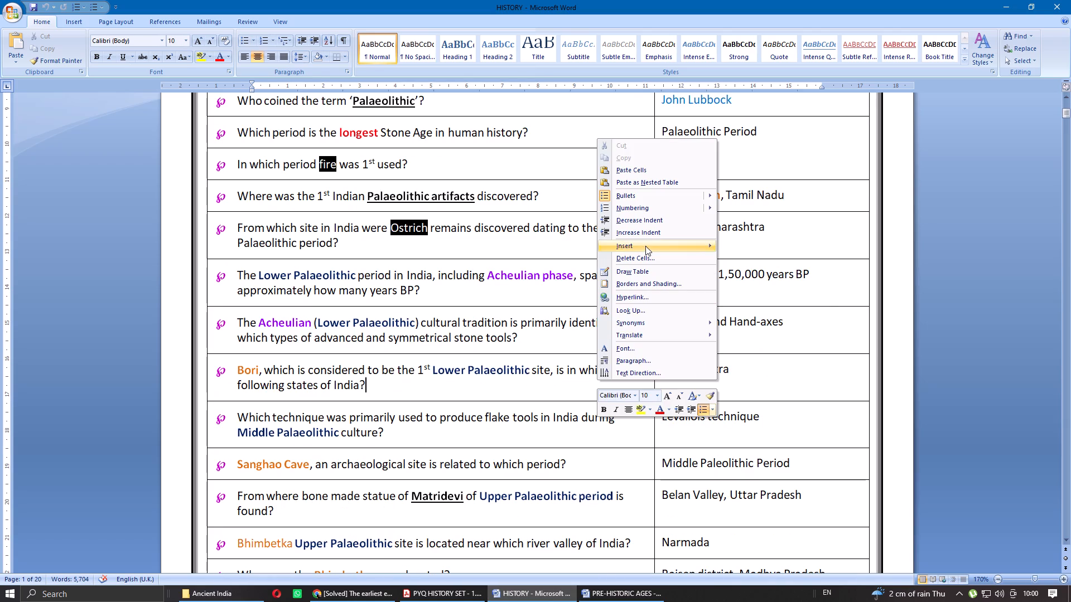
{"action": "left_click", "coordinate": [749, 283]}
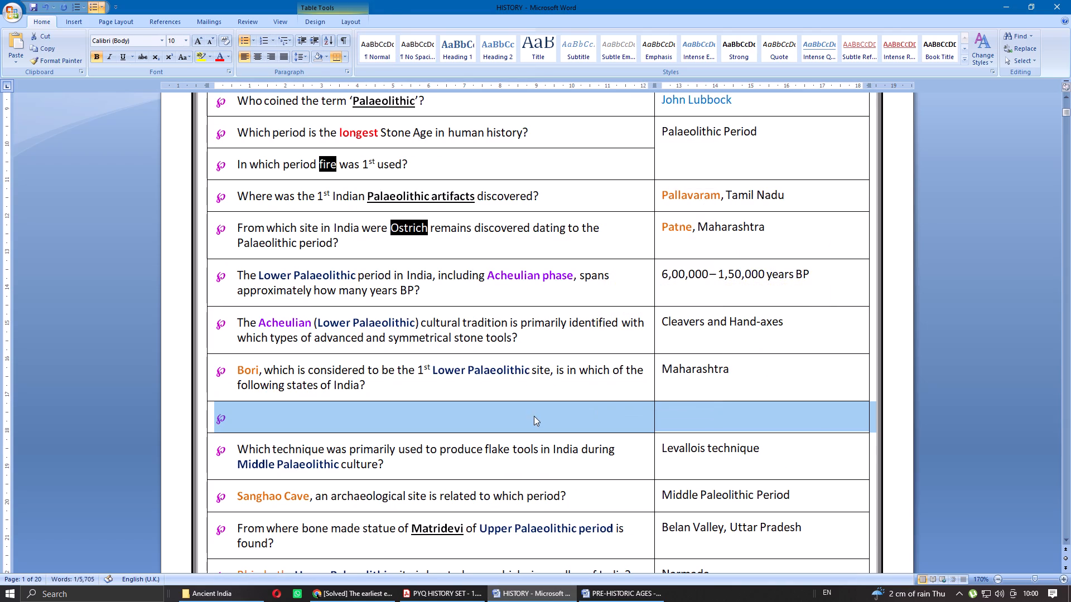
{"action": "left_click", "coordinate": [534, 416]}
{"action": "key", "text": "ctrl+v"}
{"action": "left_click", "coordinate": [740, 421]}
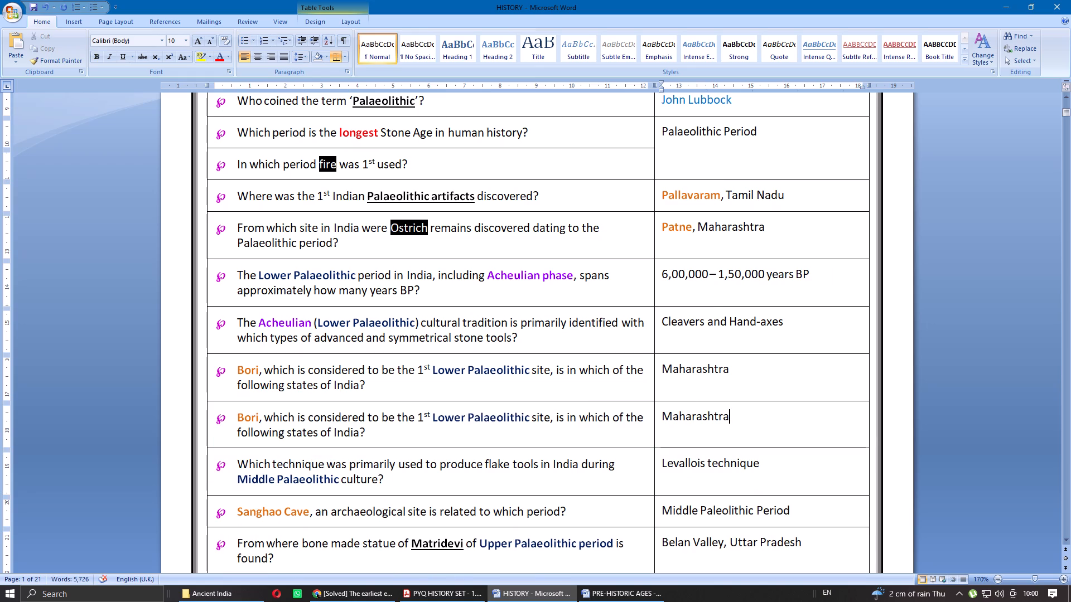
Switch to the PRE-HISTORIC AGES document and cut the stone-tools question and its answer from the LOWER PALAEOLITHIC section.
{"action": "scroll", "coordinate": [740, 421], "scroll_direction": "up", "scroll_amount": 1}
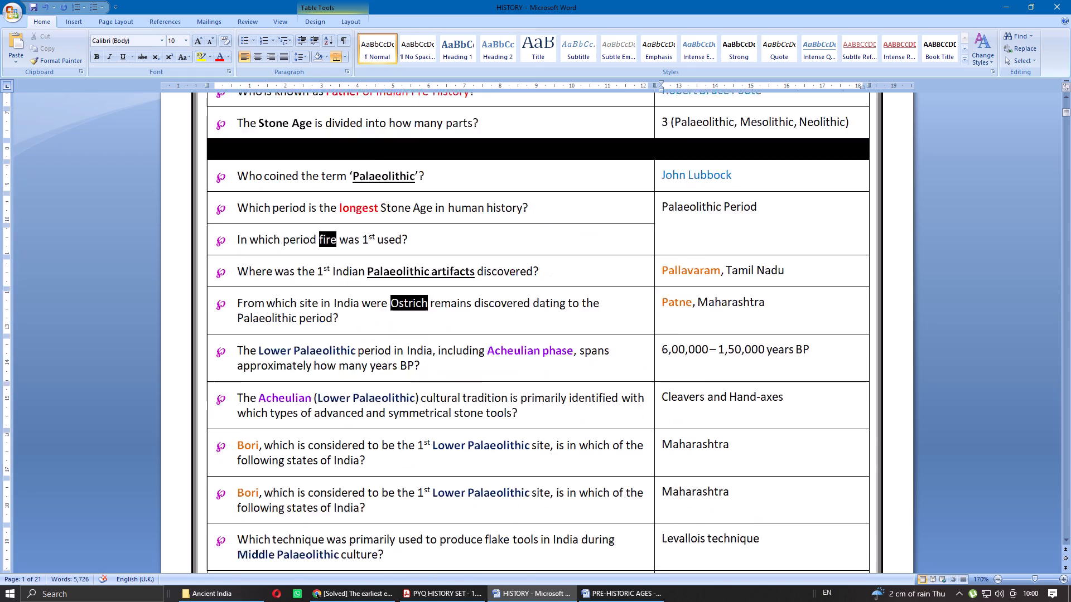
{"action": "scroll", "coordinate": [740, 421], "scroll_direction": "up", "scroll_amount": 1}
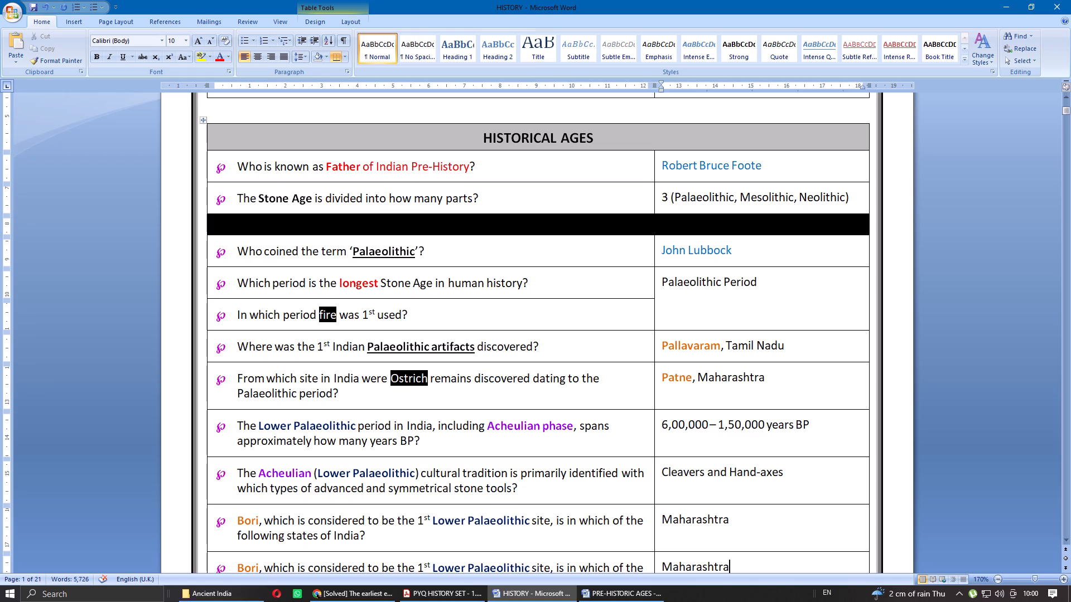
{"action": "left_click", "coordinate": [605, 601]}
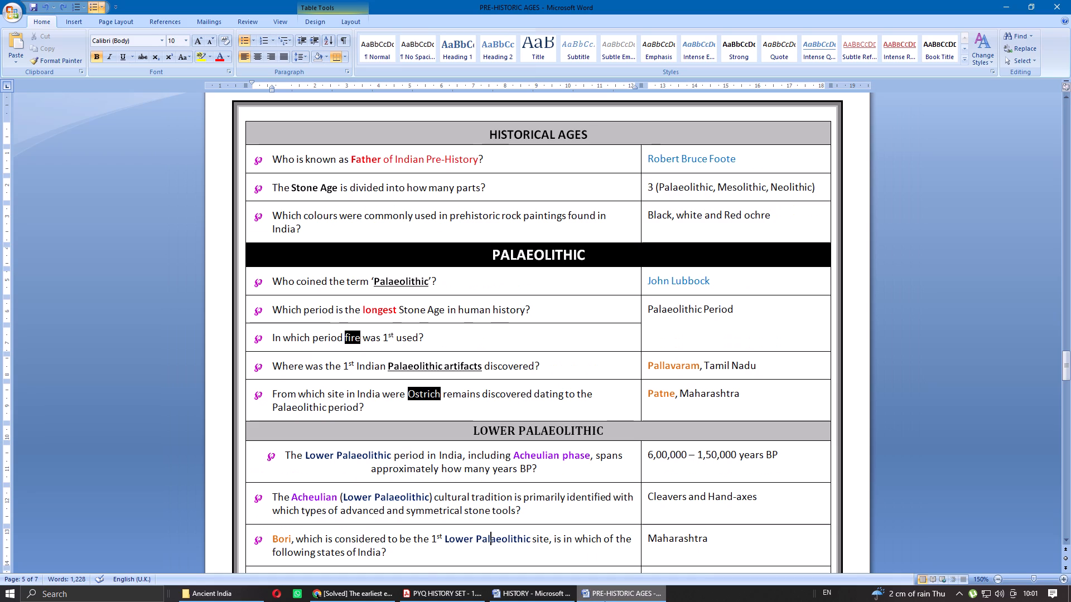
{"action": "left_click", "coordinate": [605, 601]}
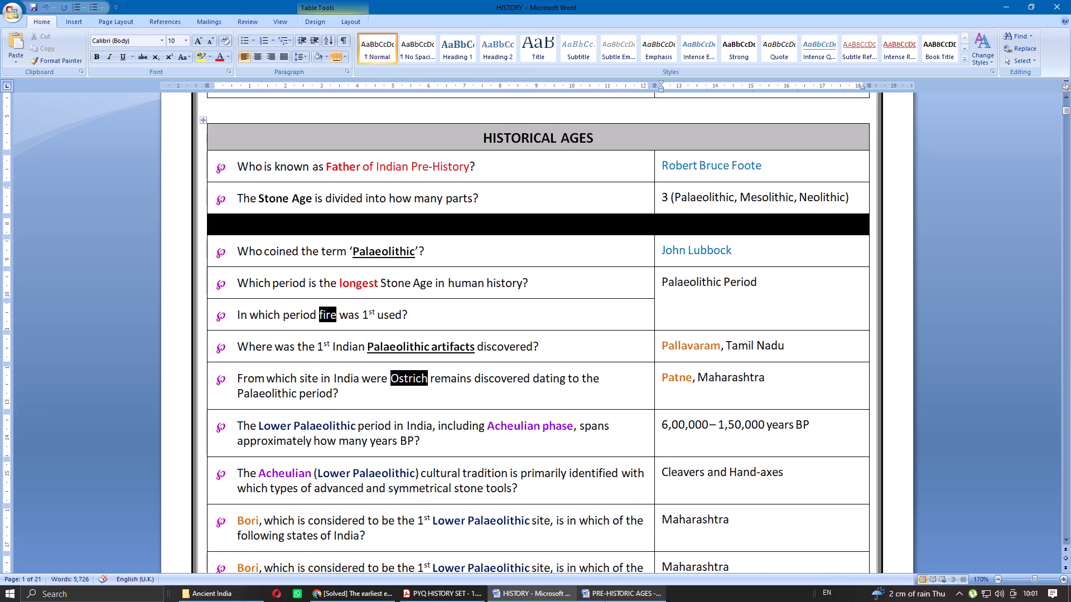
{"action": "left_click", "coordinate": [605, 601]}
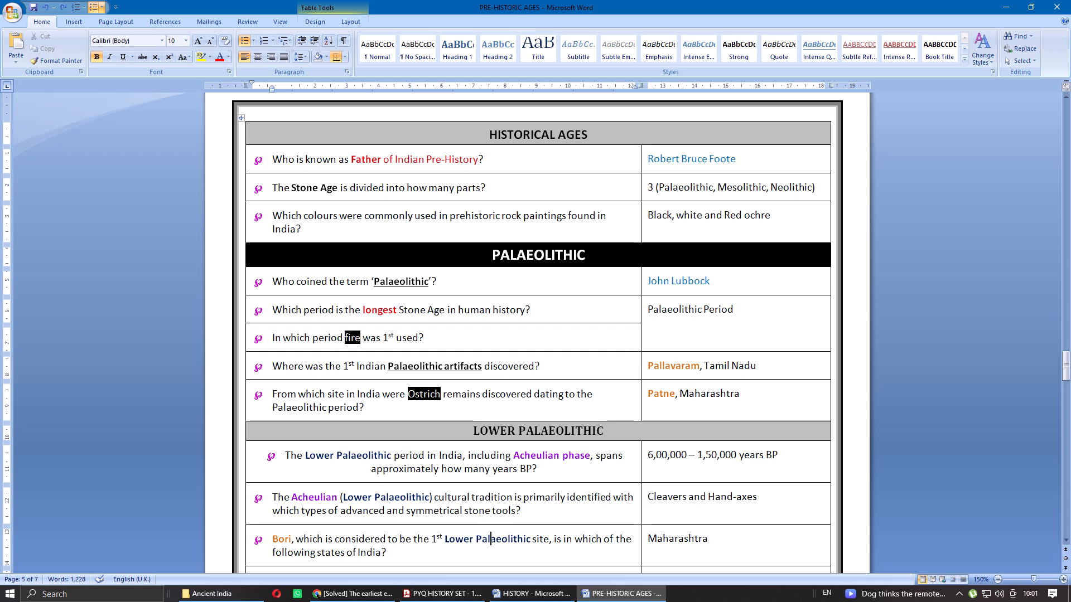
{"action": "scroll", "coordinate": [567, 376], "scroll_direction": "down", "scroll_amount": 2}
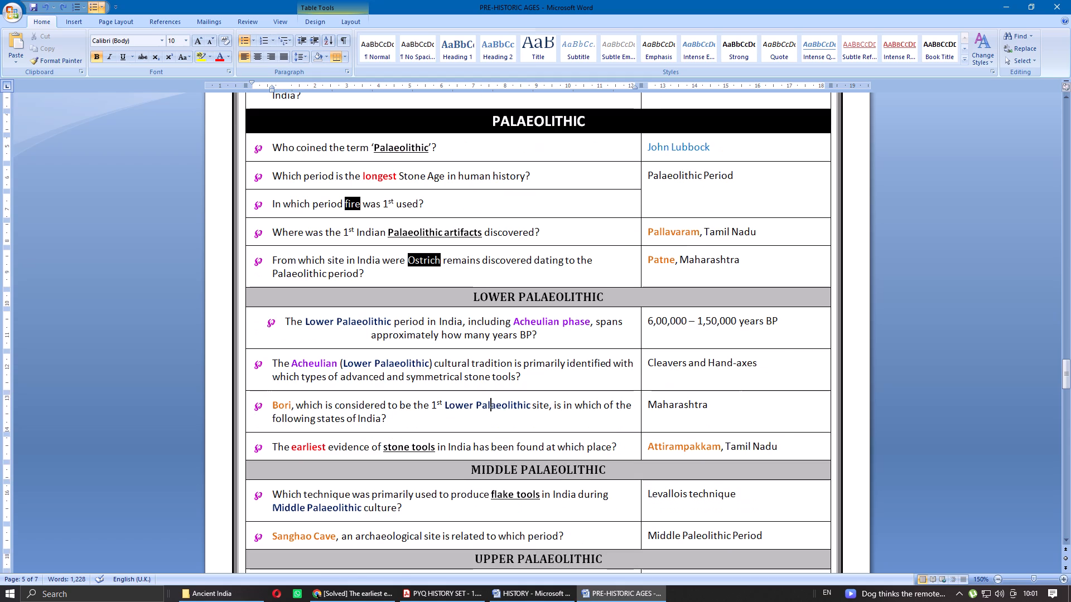
{"action": "left_click_drag", "start_coordinate": [781, 444], "coordinate": [604, 445]}
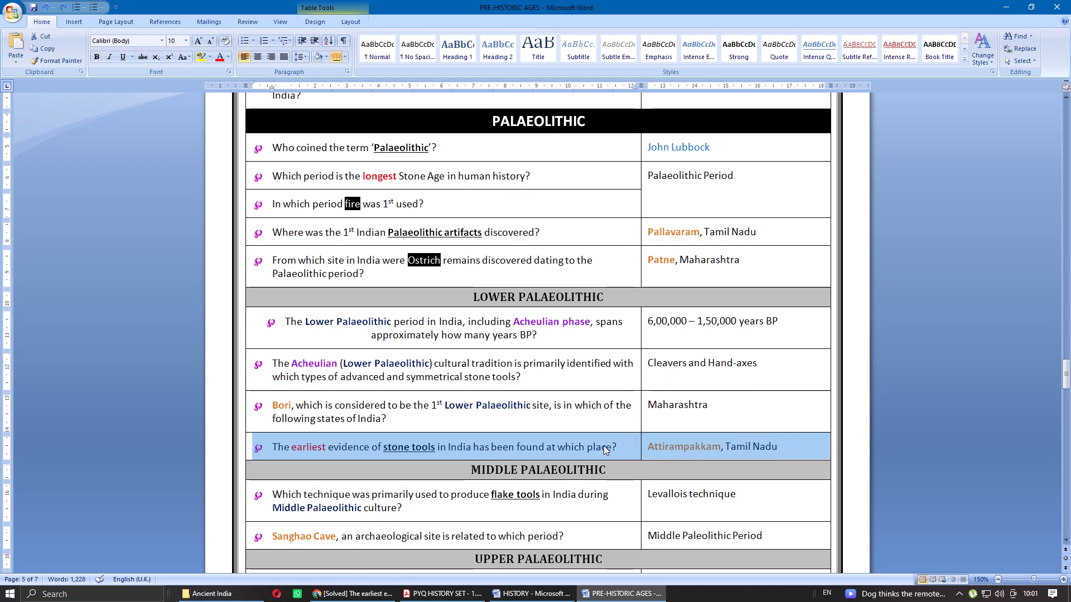
{"action": "key", "text": "ctrl+x"}
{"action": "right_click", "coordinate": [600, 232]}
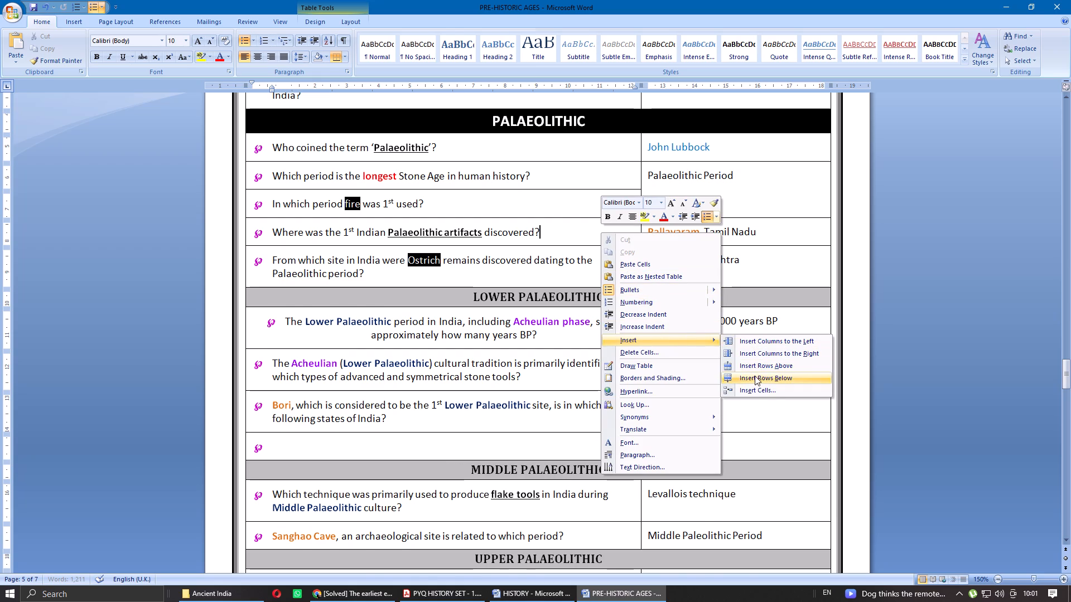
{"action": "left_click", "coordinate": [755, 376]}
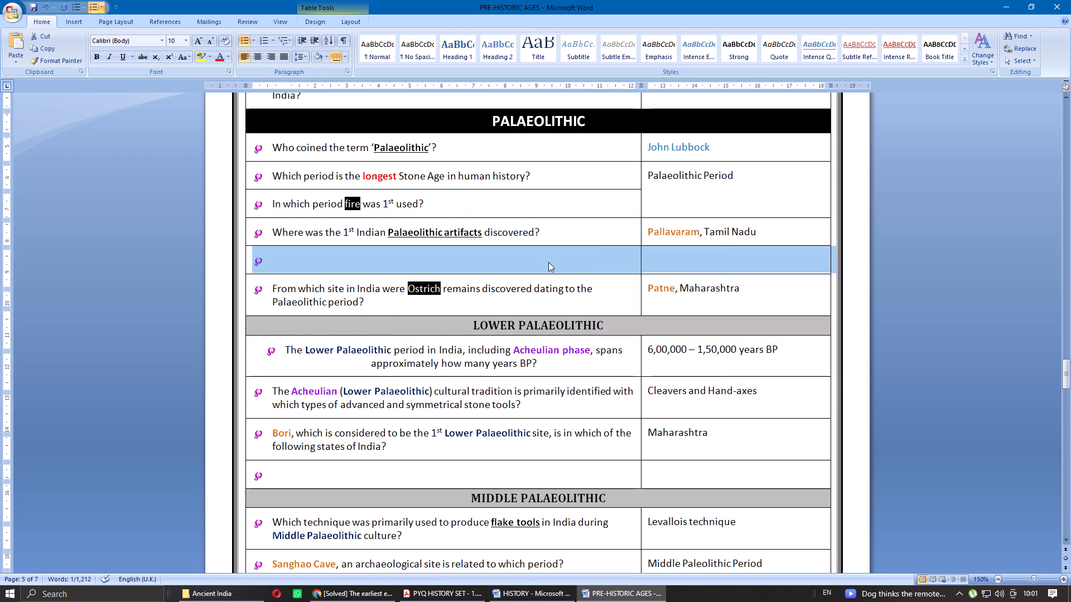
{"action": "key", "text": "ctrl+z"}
Insert a row above the Palaeolithic artifacts question and paste the cut stone-tools question and answer into it.
{"action": "right_click", "coordinate": [554, 233]}
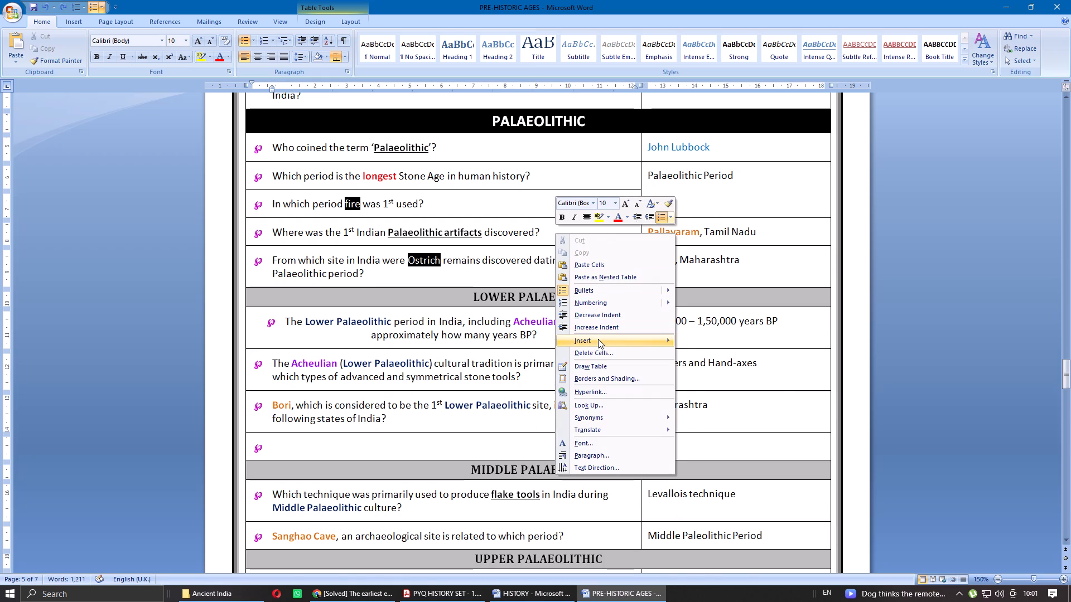
{"action": "left_click", "coordinate": [701, 362]}
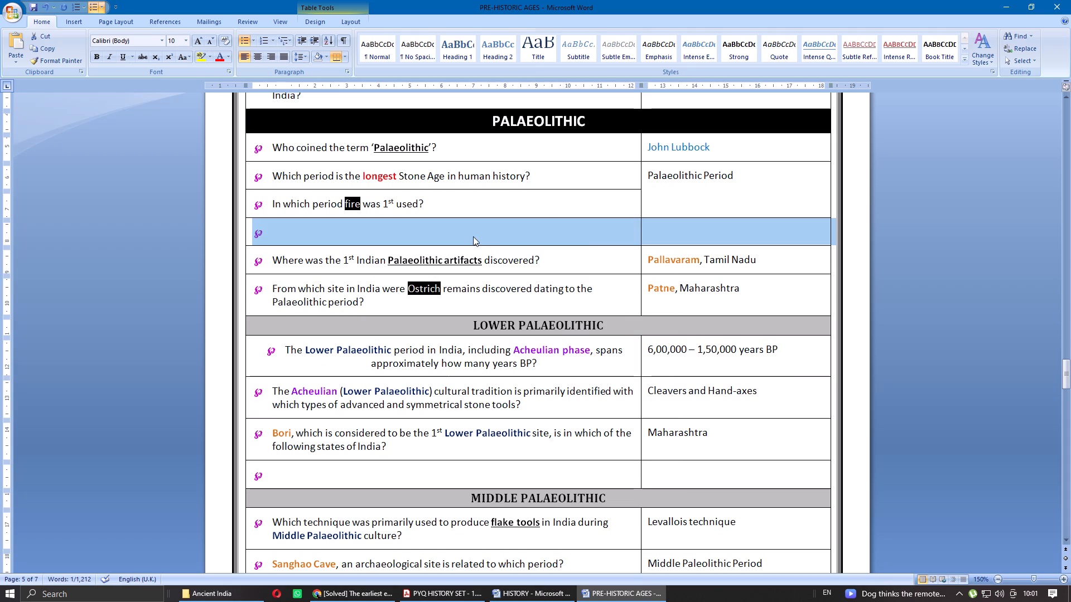
{"action": "left_click", "coordinate": [469, 232]}
{"action": "key", "text": "ctrl+v"}
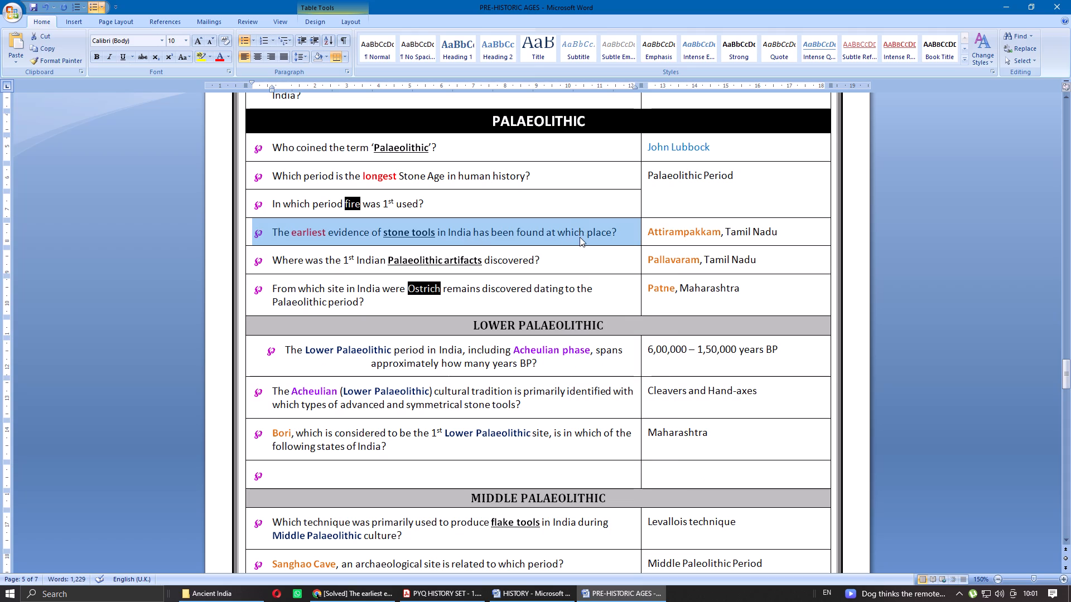
{"action": "left_click", "coordinate": [580, 237]}
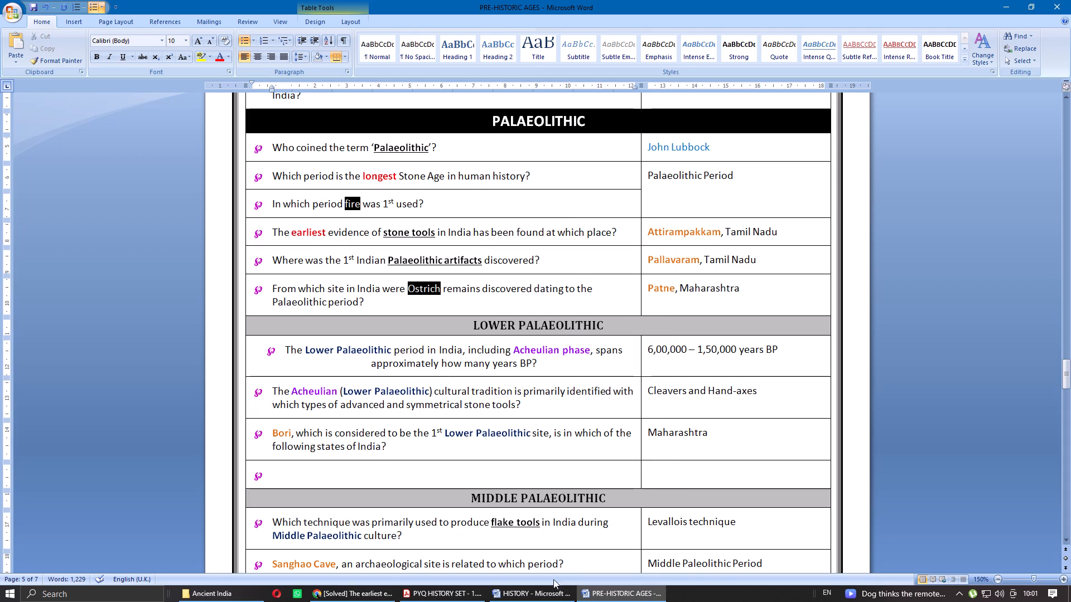
In the HISTORY document, insert a row above the Palaeolithic artifacts question and paste the stone-tools question and Attirampakkam answer there.
{"action": "left_click", "coordinate": [530, 601]}
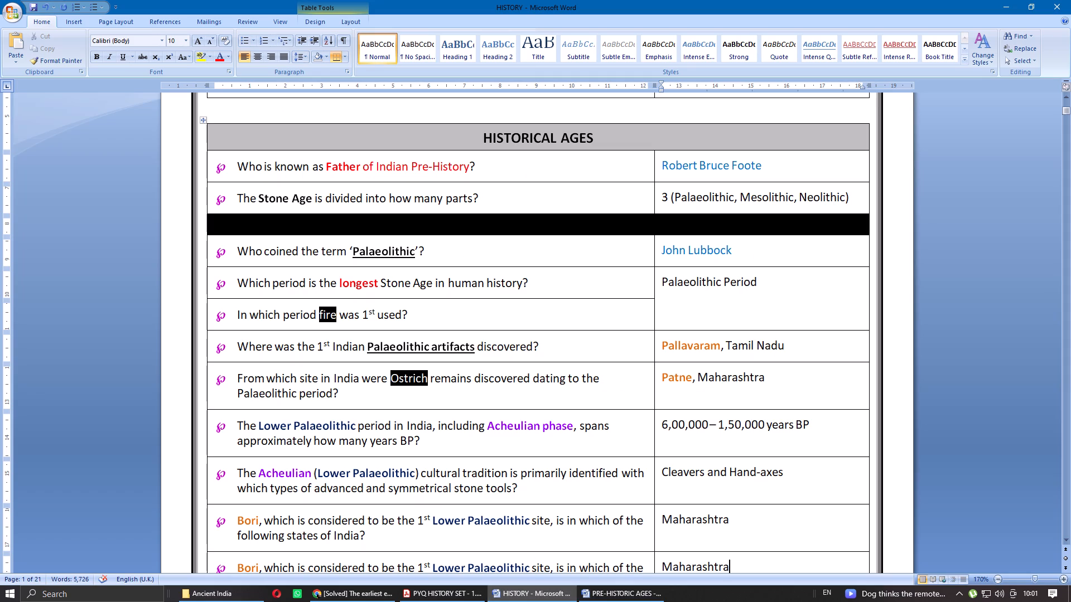
{"action": "right_click", "coordinate": [581, 350]}
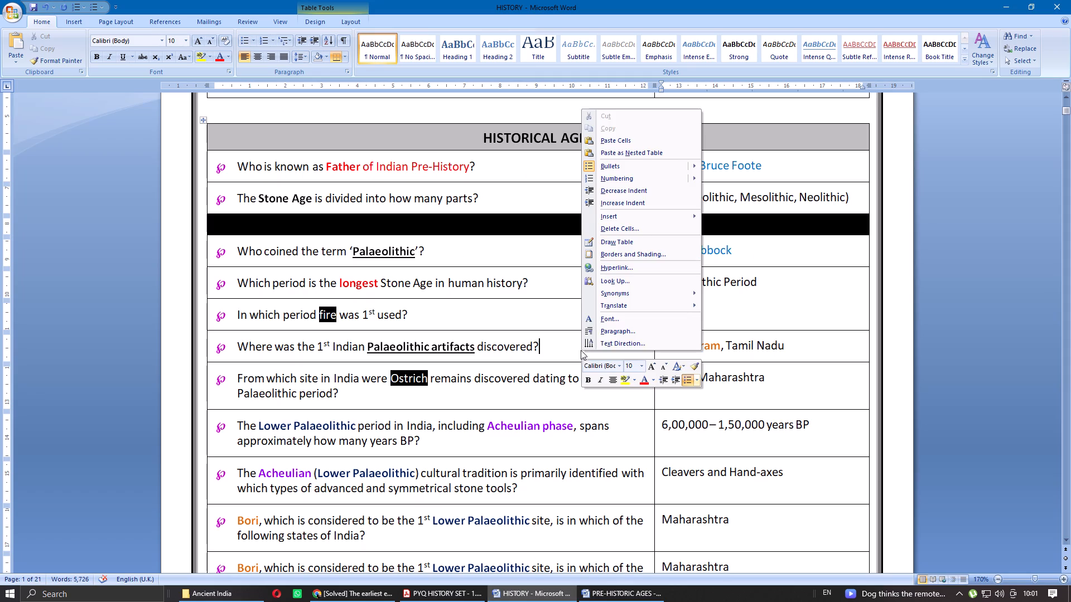
{"action": "left_click", "coordinate": [725, 239]}
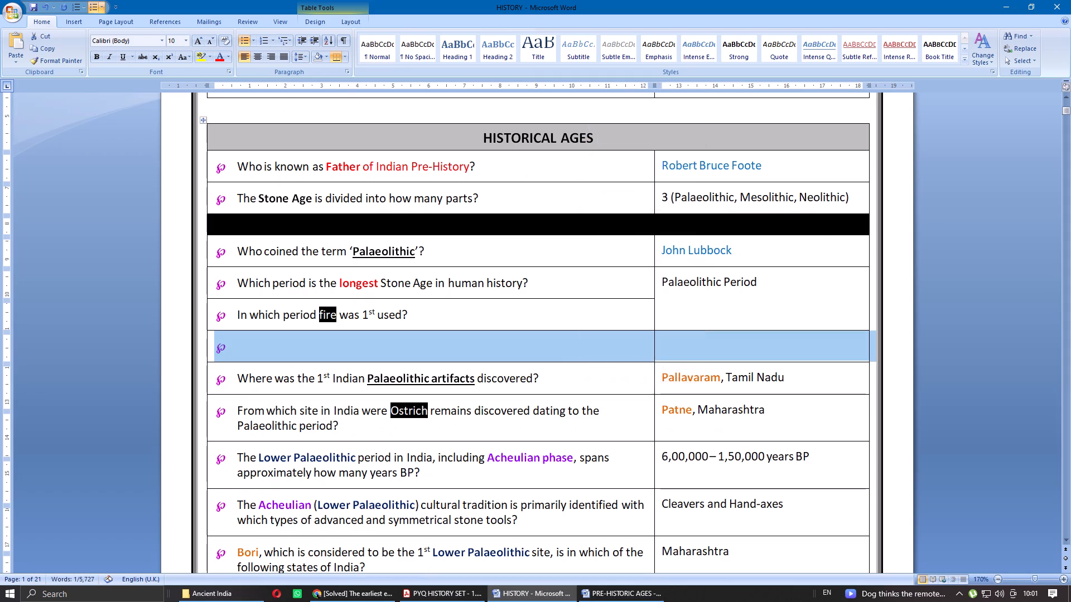
{"action": "key", "text": "ctrl+v"}
{"action": "left_click", "coordinate": [608, 352]}
{"action": "scroll", "coordinate": [633, 352], "scroll_direction": "down", "scroll_amount": 2}
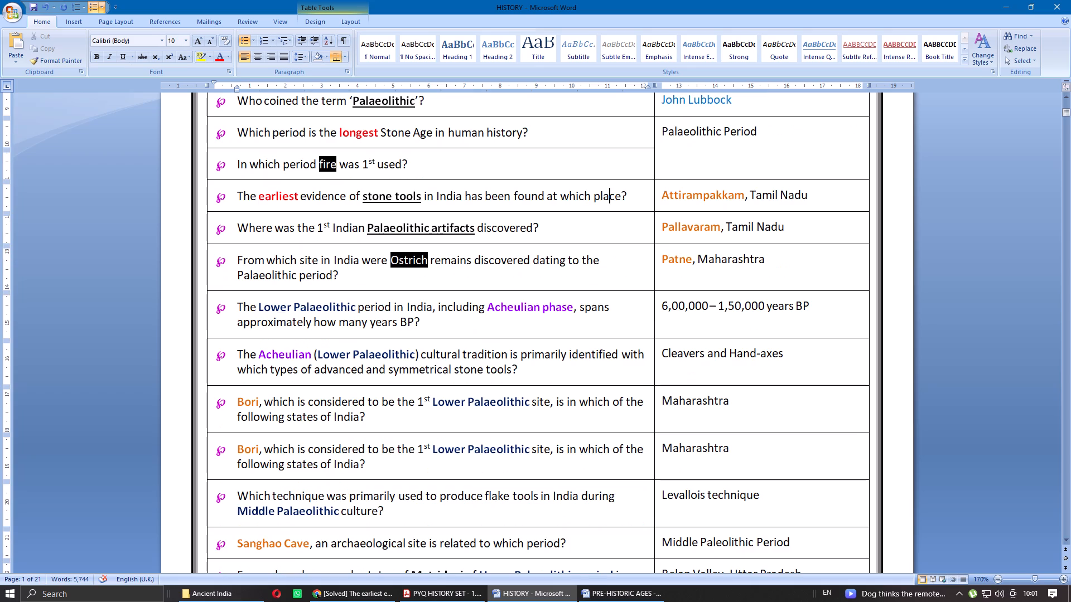
{"action": "scroll", "coordinate": [633, 353], "scroll_direction": "up", "scroll_amount": 2}
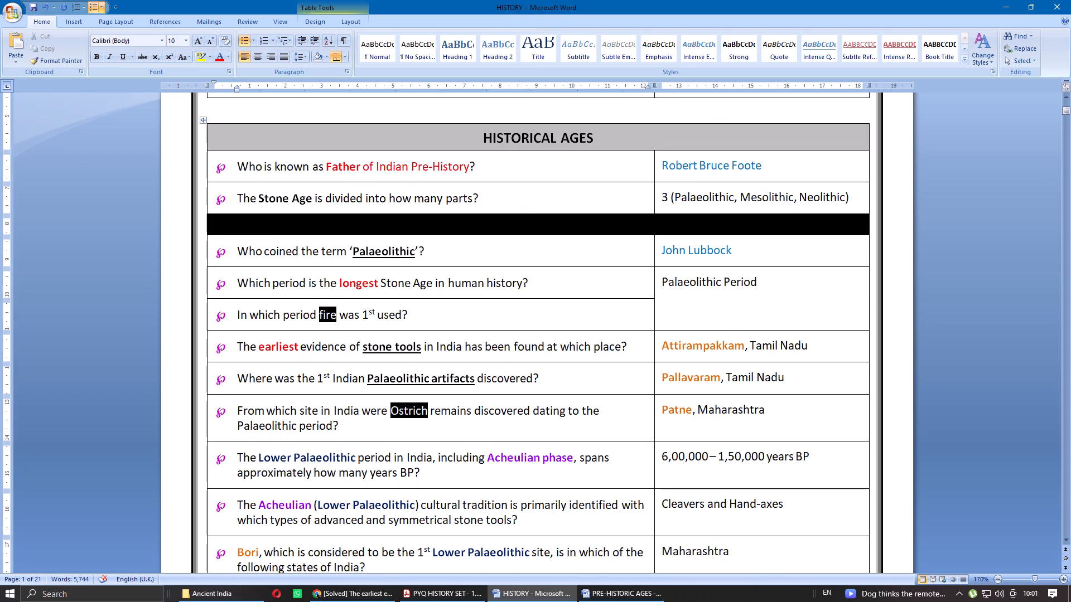
Copy the PALAEOLITHIC heading from PRE-HISTORIC AGES into the empty black row of the HISTORY table and centre it.
{"action": "left_click", "coordinate": [626, 601]}
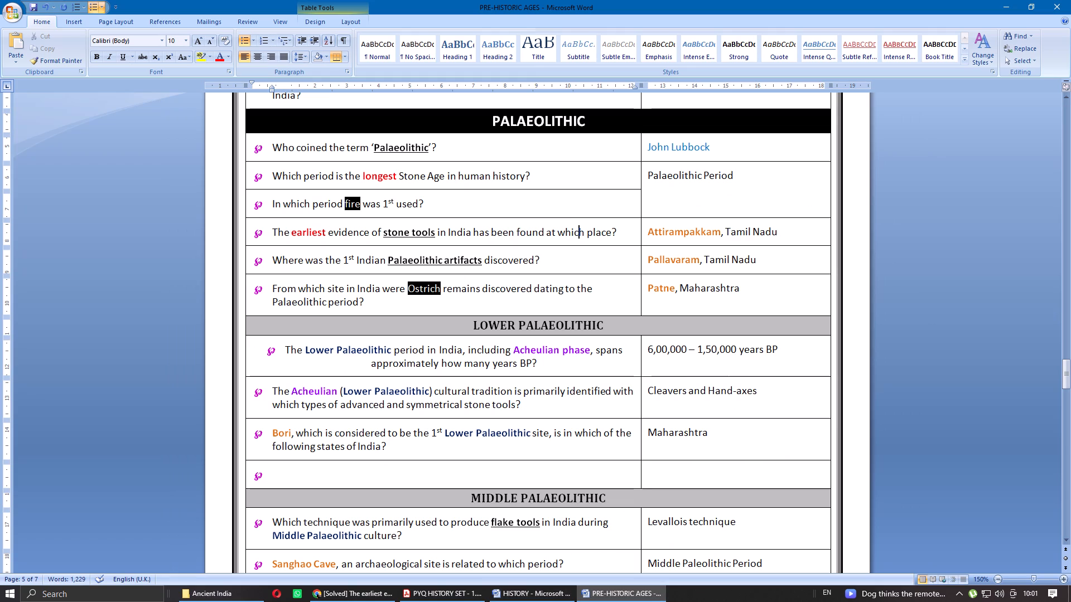
{"action": "double_click", "coordinate": [558, 124]}
{"action": "key", "text": "ctrl+c"}
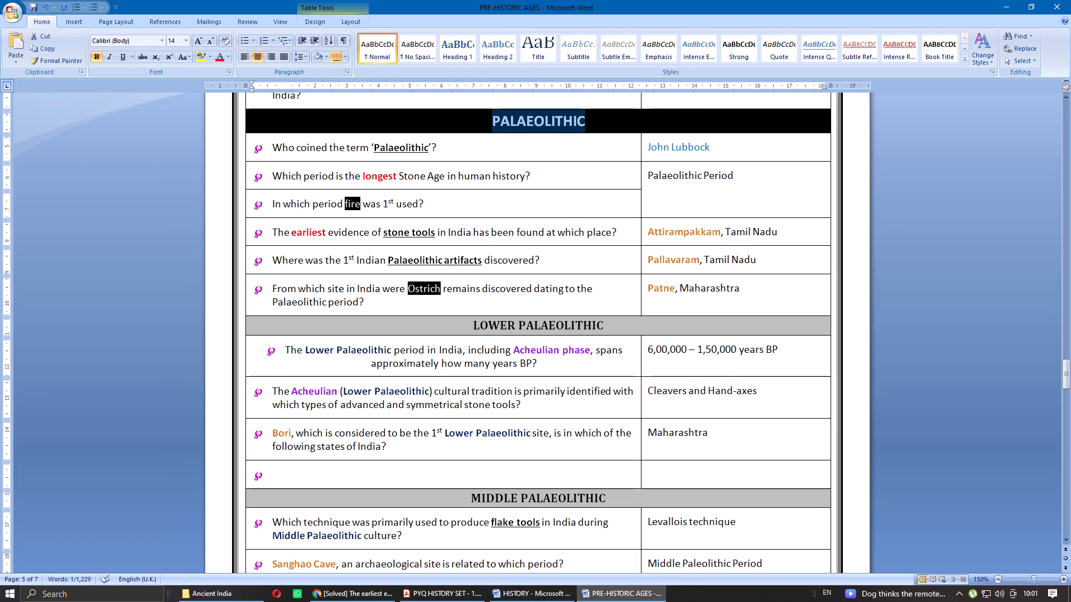
{"action": "left_click", "coordinate": [530, 601]}
{"action": "left_click", "coordinate": [536, 223]}
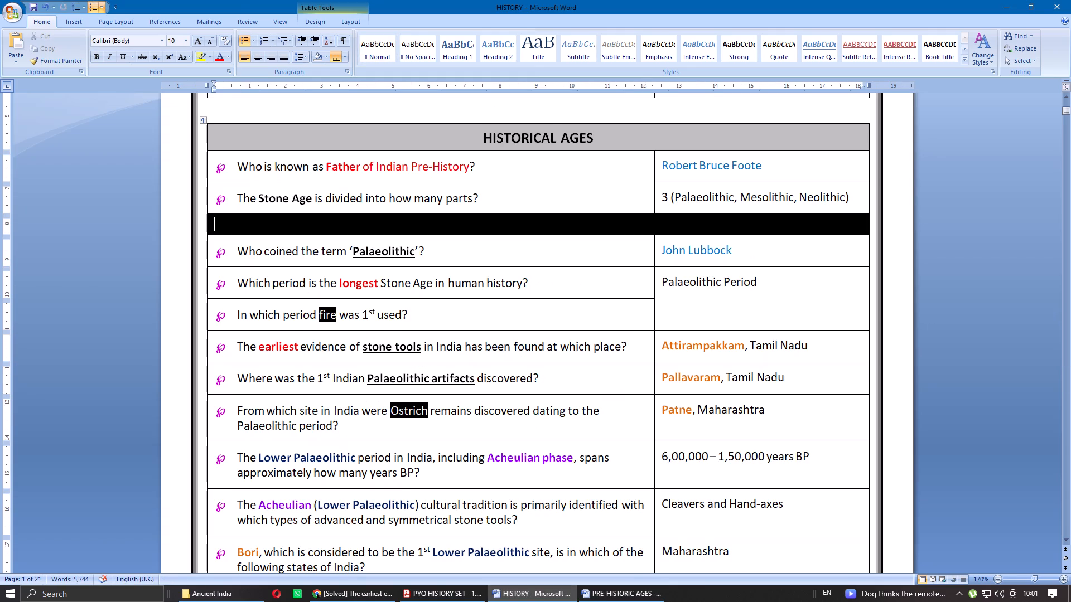
{"action": "key", "text": "ctrl+v"}
{"action": "left_click", "coordinate": [516, 142]}
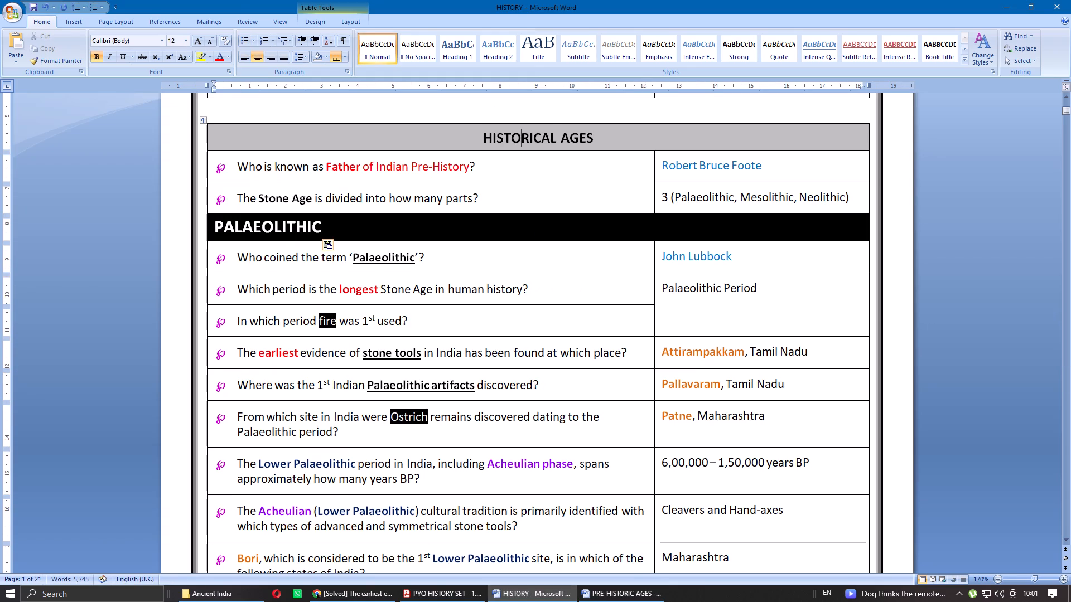
{"action": "left_click", "coordinate": [341, 222]}
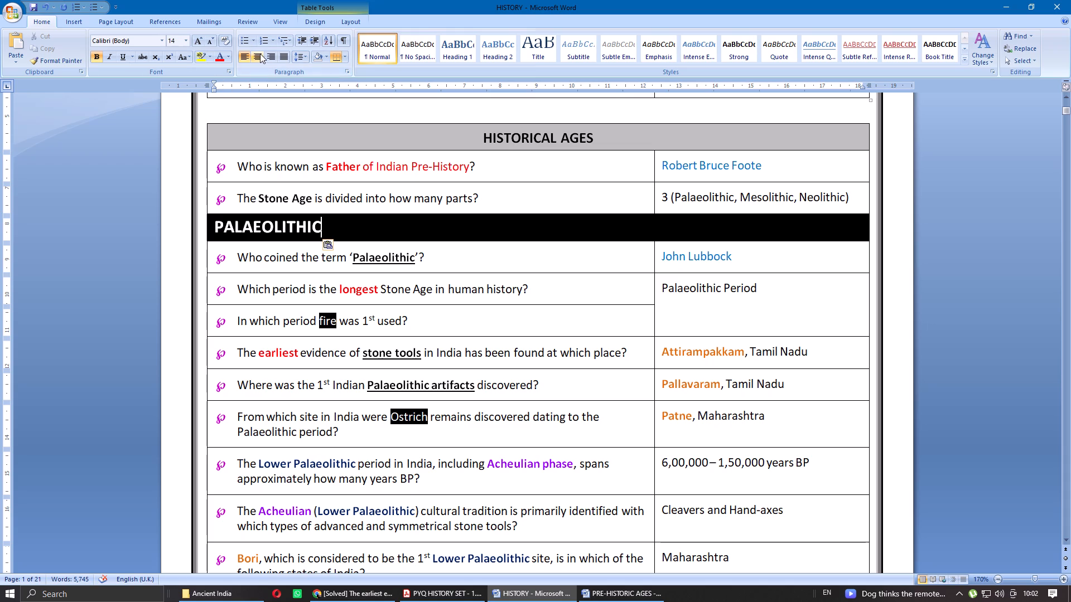
{"action": "left_click", "coordinate": [259, 54]}
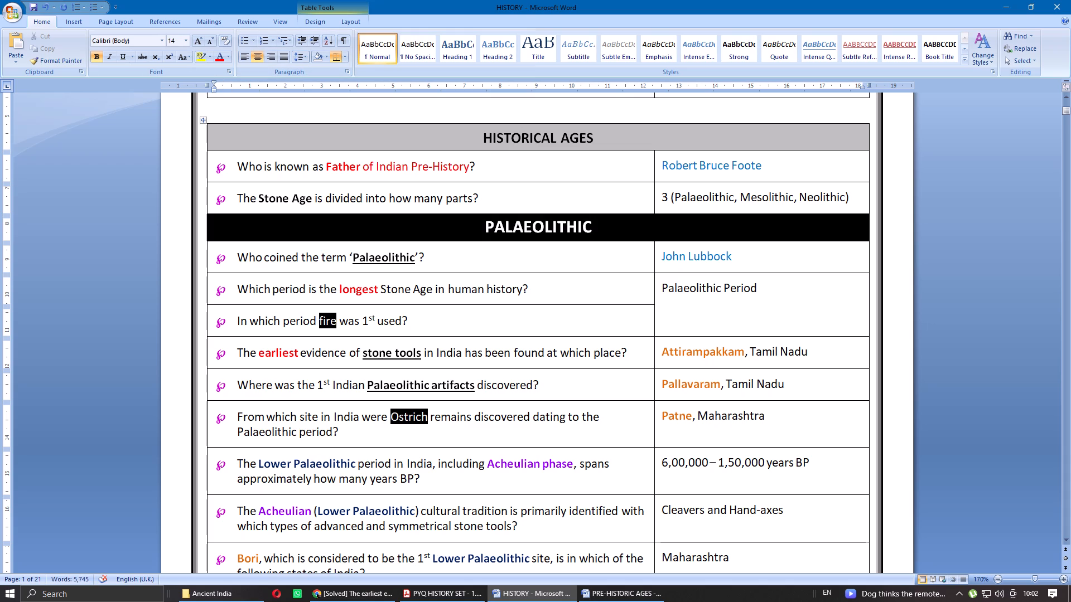
In the HISTORY document, insert a row above the Lower Palaeolithic period years BP question and merge its cells.
{"action": "left_click", "coordinate": [594, 598]}
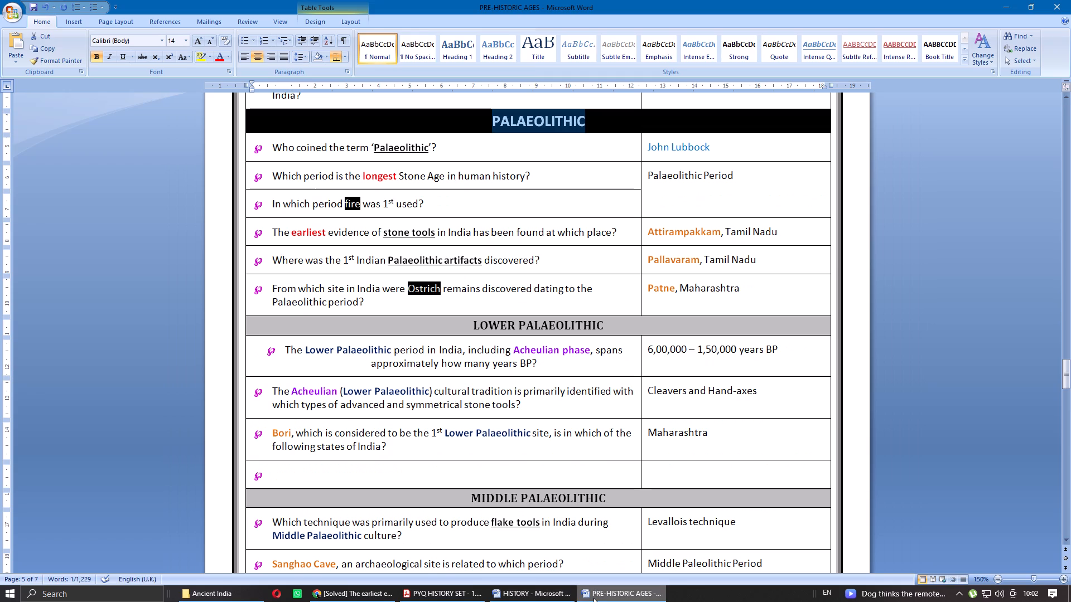
{"action": "left_click", "coordinate": [594, 598]}
{"action": "left_click", "coordinate": [594, 598]}
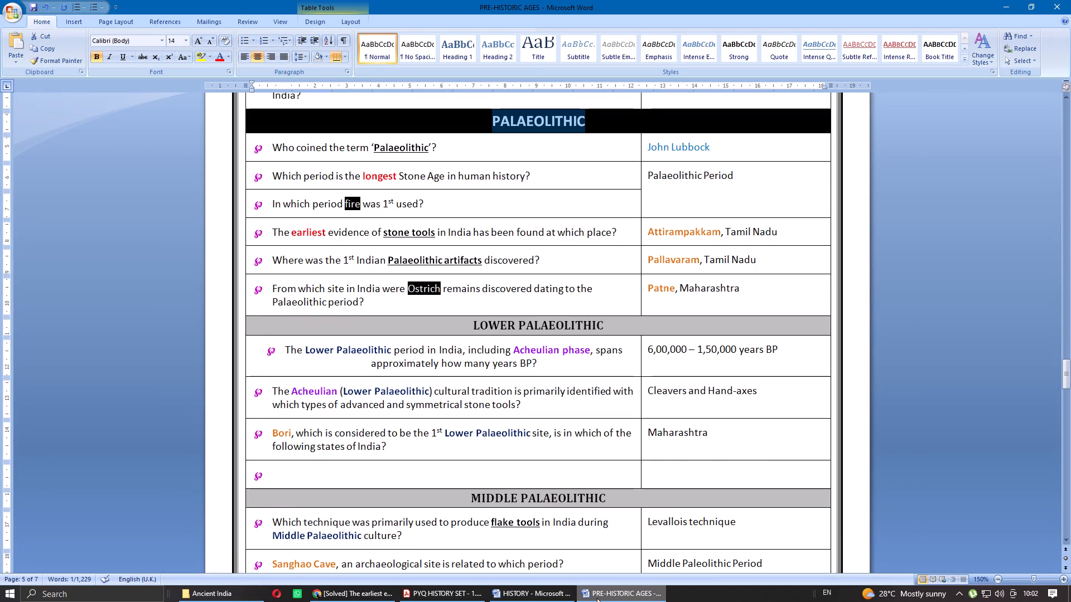
{"action": "left_click", "coordinate": [597, 598]}
{"action": "right_click", "coordinate": [561, 472]}
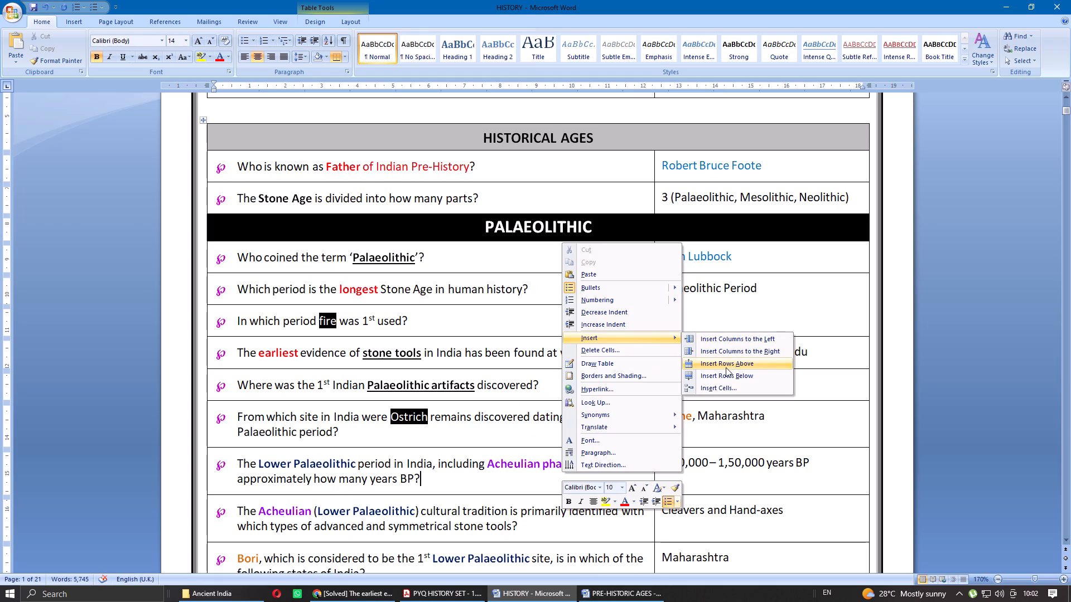
{"action": "left_click", "coordinate": [726, 367]}
{"action": "right_click", "coordinate": [560, 462]}
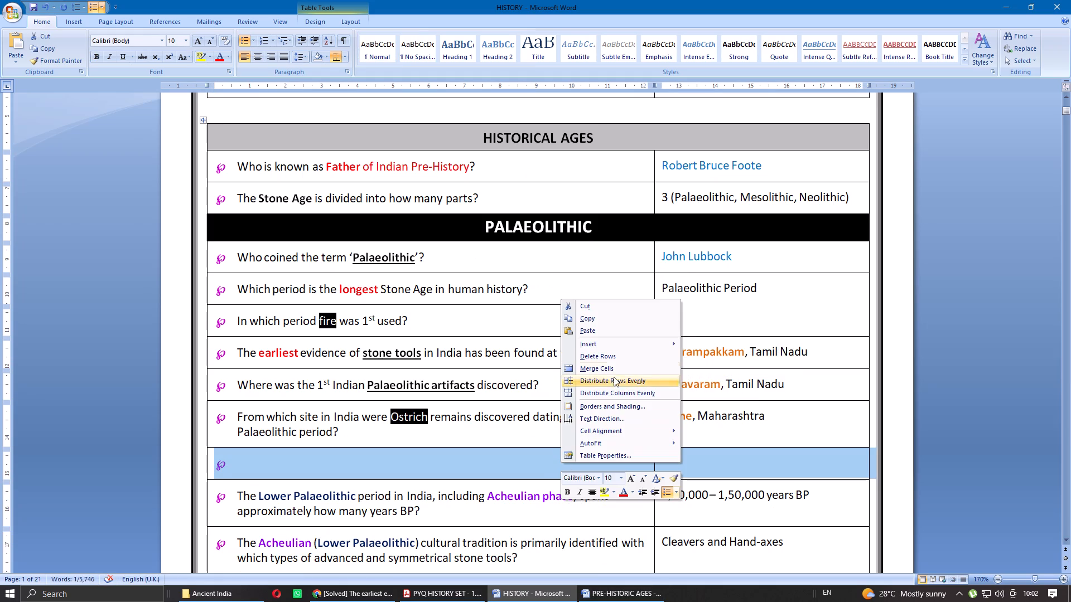
{"action": "left_click", "coordinate": [613, 372]}
Set the merged row's paragraph spacing to 2 pt before and 2 pt after.
{"action": "left_click", "coordinate": [127, 23]}
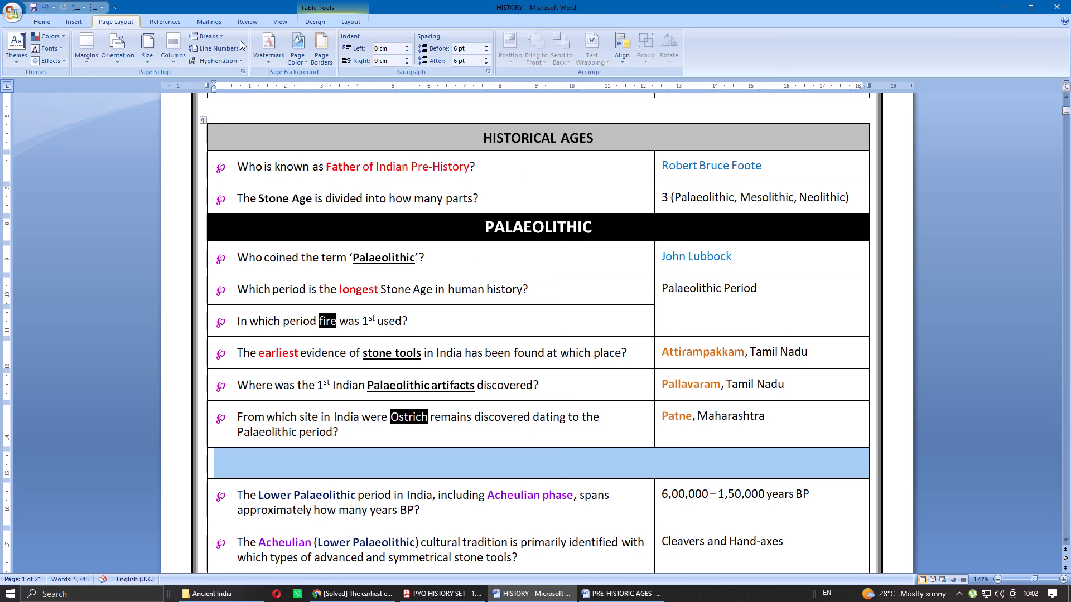
{"action": "left_click", "coordinate": [456, 50]}
{"action": "key", "text": "2"}
{"action": "left_click", "coordinate": [457, 61]}
{"action": "key", "text": "2"}
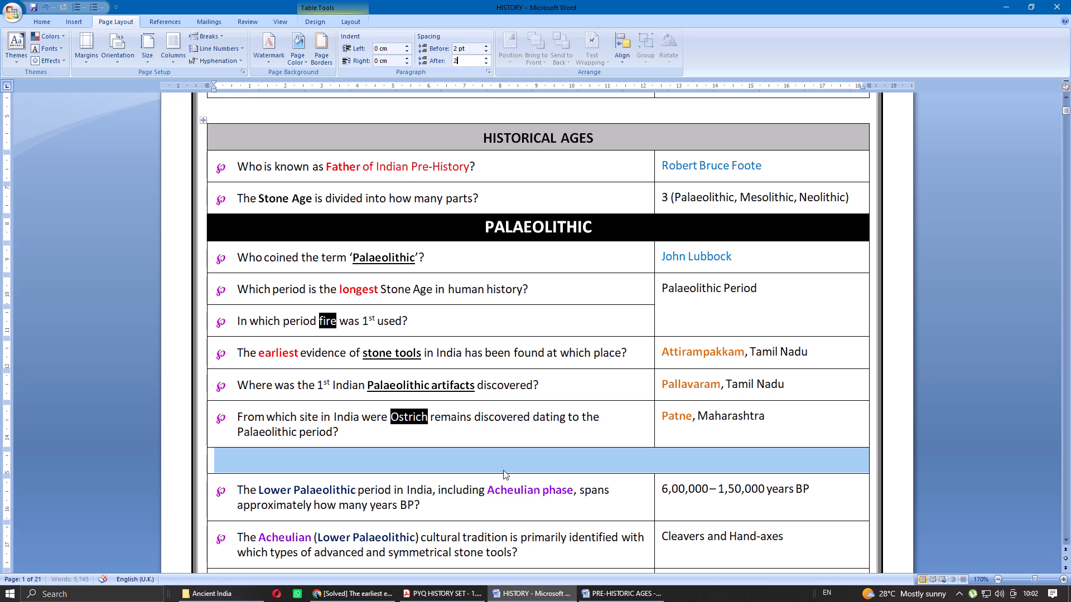
Centre the merged row's text alignment and shade the row grey.
{"action": "left_click", "coordinate": [511, 465]}
{"action": "left_click", "coordinate": [26, 25]}
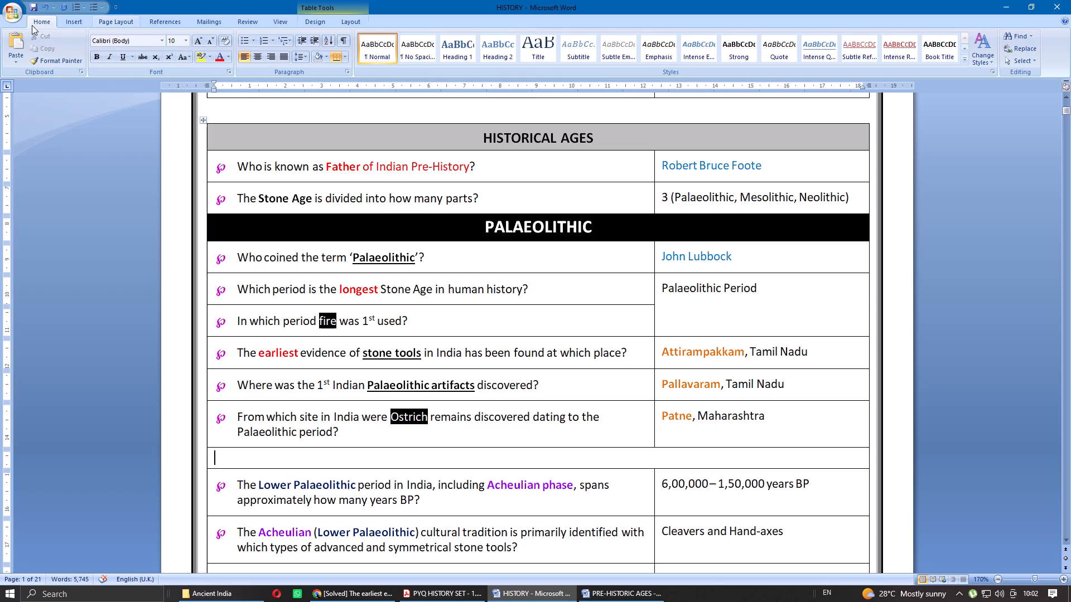
{"action": "left_click", "coordinate": [259, 56]}
{"action": "left_click", "coordinate": [325, 53]}
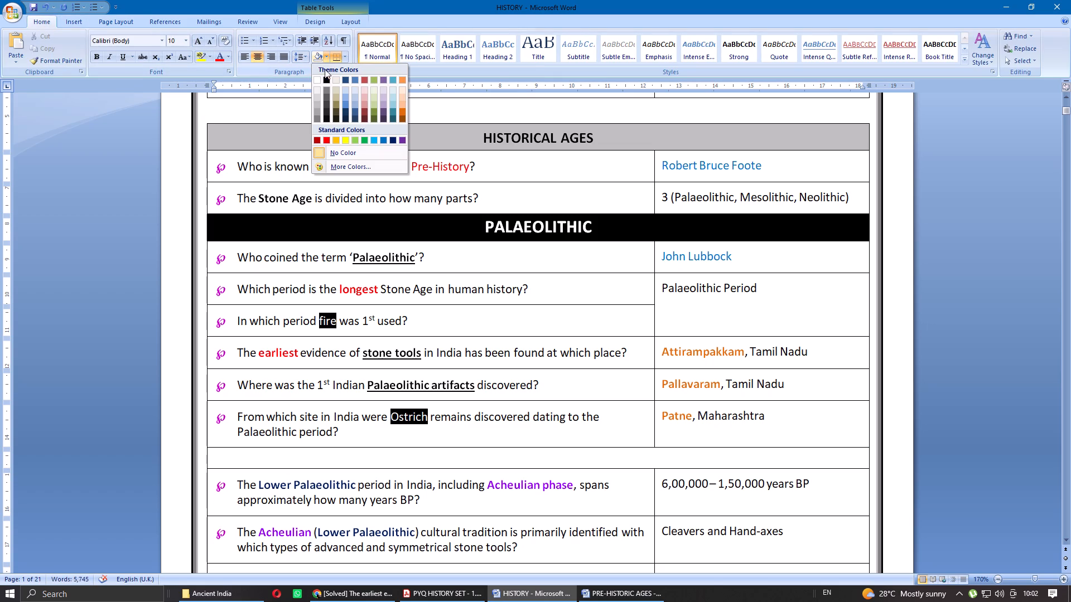
{"action": "left_click", "coordinate": [317, 102]}
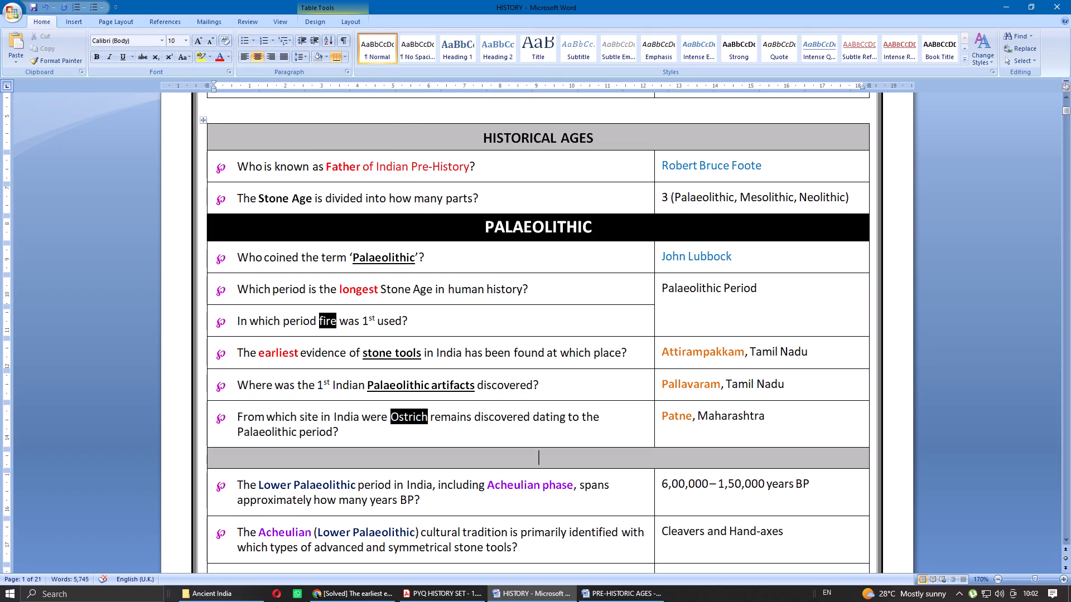
Copy the LOWER PALAEOLITHIC heading from the PRE-HISTORIC AGES document into the grey row of the HISTORY table.
{"action": "left_click", "coordinate": [633, 601]}
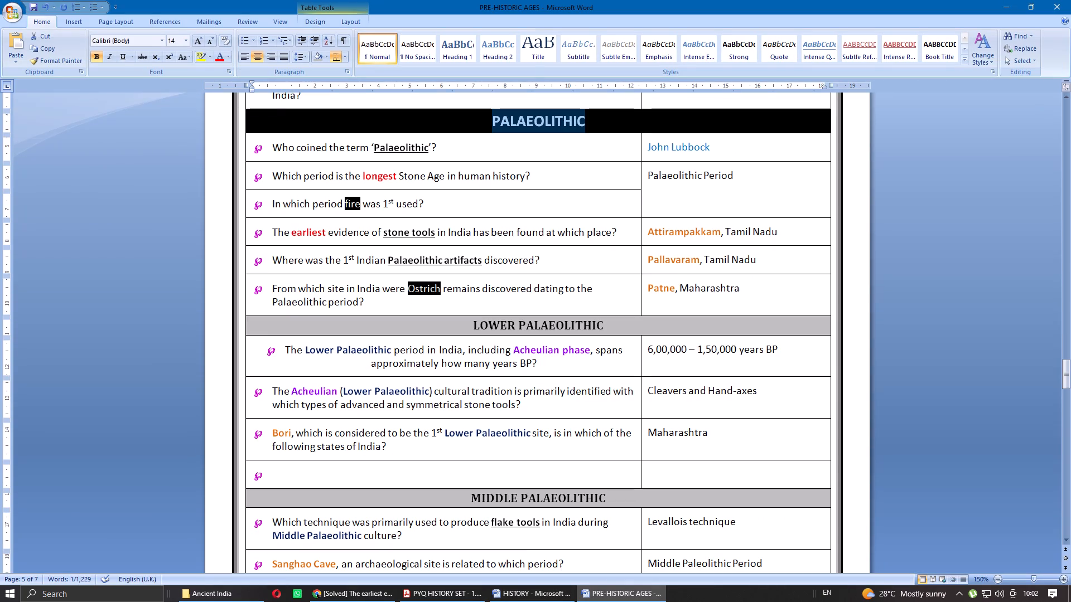
{"action": "left_click_drag", "start_coordinate": [620, 324], "coordinate": [498, 320]}
{"action": "key", "text": "ctrl+c"}
{"action": "left_click", "coordinate": [561, 601]}
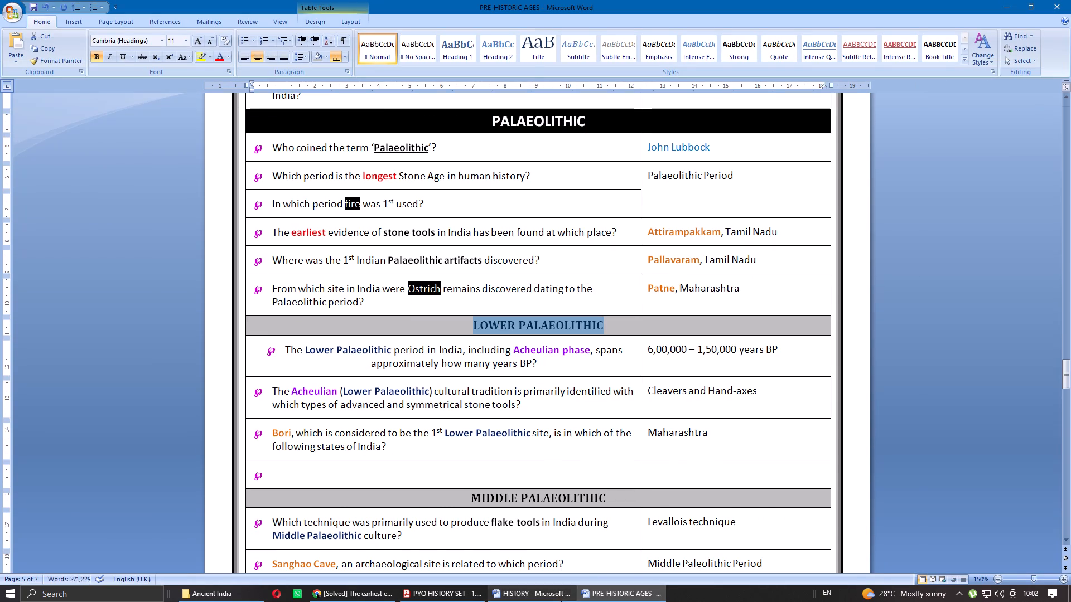
{"action": "key", "text": "ctrl+v"}
{"action": "left_click", "coordinate": [639, 454]}
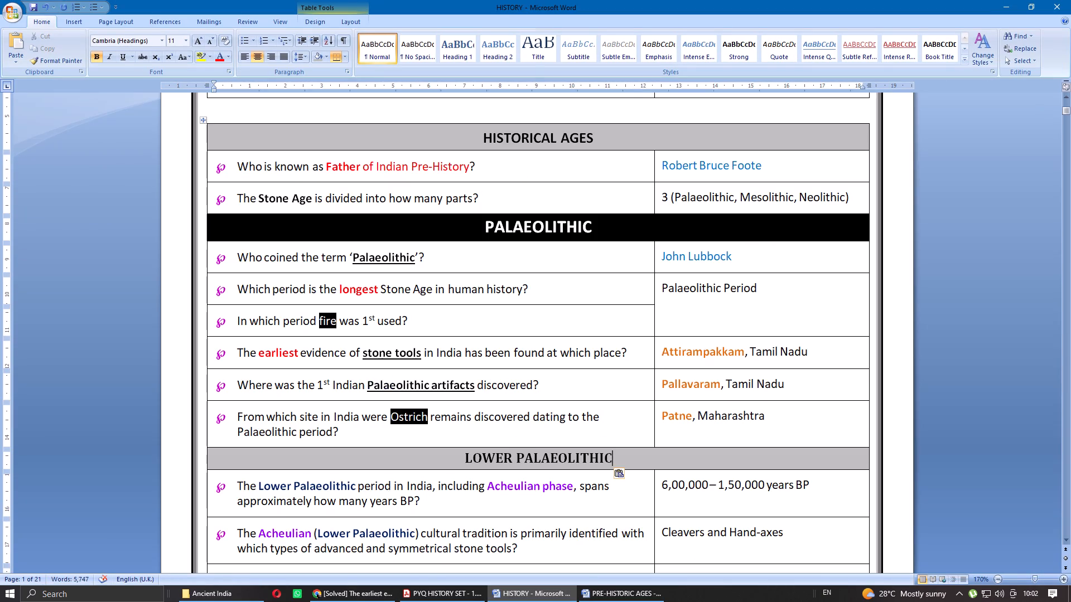
{"action": "left_click", "coordinate": [571, 455]}
Zoom the HISTORY document out to 150% and review the Palaeolithic and Mesolithic question rows.
{"action": "scroll", "coordinate": [635, 452], "scroll_direction": "down", "scroll_amount": 2}
{"action": "left_click", "coordinate": [575, 386]}
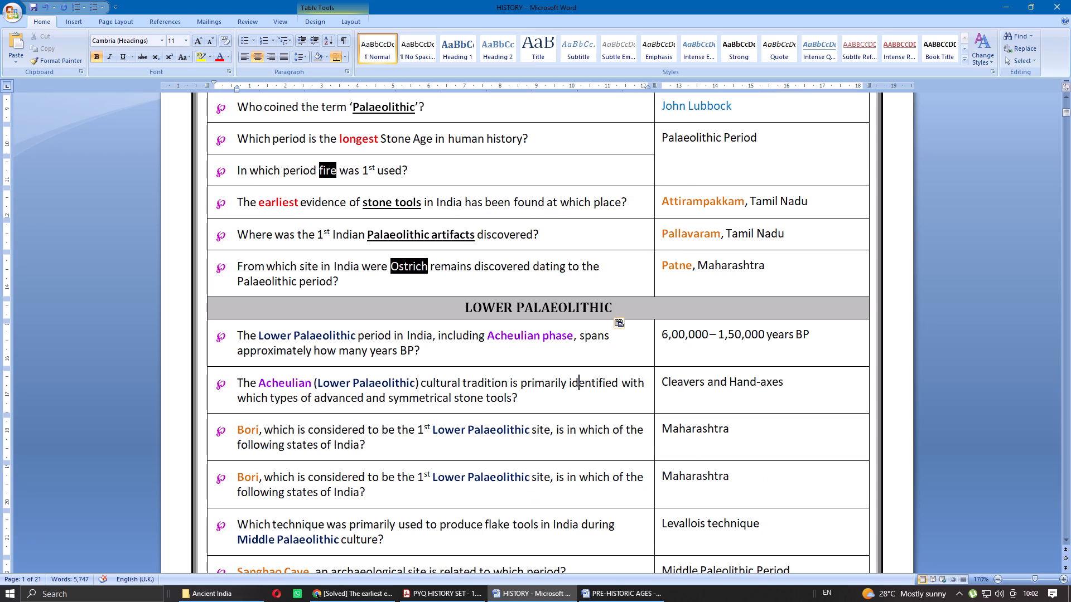
{"action": "left_click", "coordinate": [996, 577]}
{"action": "left_click", "coordinate": [996, 577]}
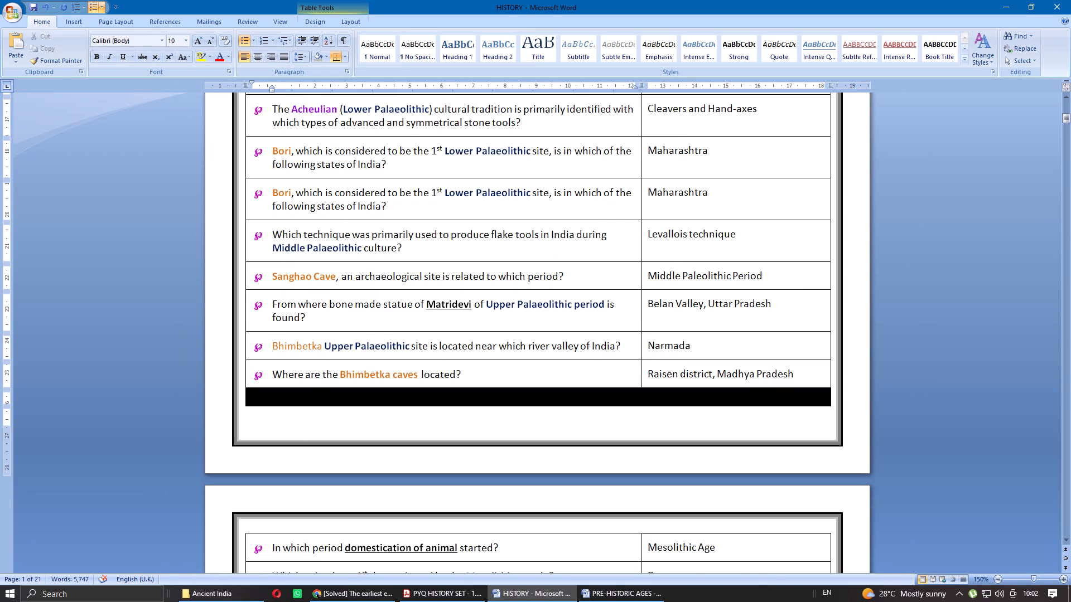
{"action": "scroll", "coordinate": [657, 380], "scroll_direction": "up", "scroll_amount": 3}
{"action": "scroll", "coordinate": [558, 333], "scroll_direction": "up", "scroll_amount": 3}
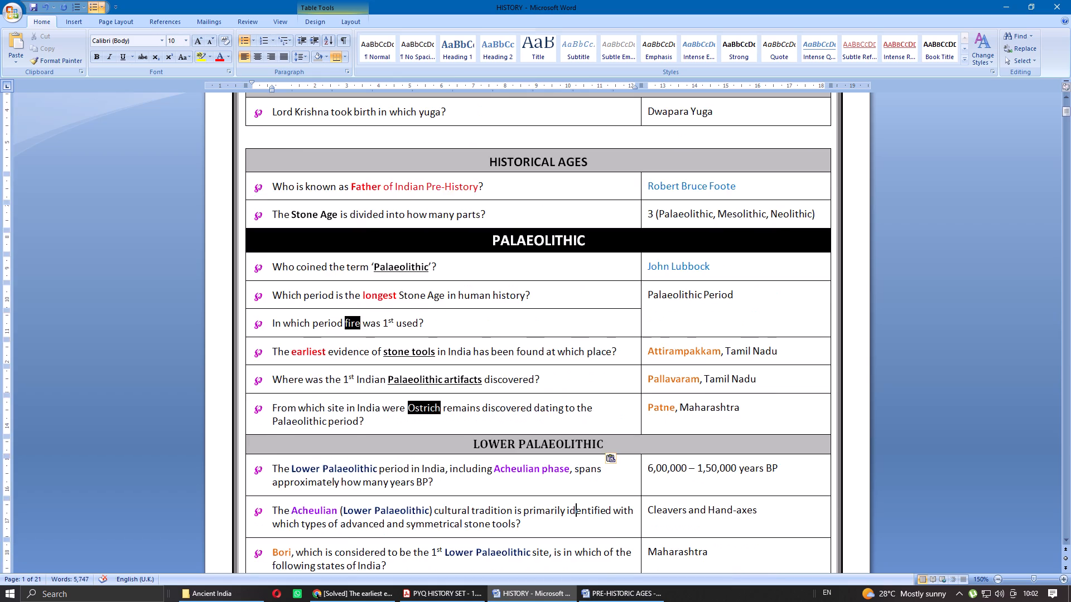
{"action": "scroll", "coordinate": [558, 333], "scroll_direction": "down", "scroll_amount": 6}
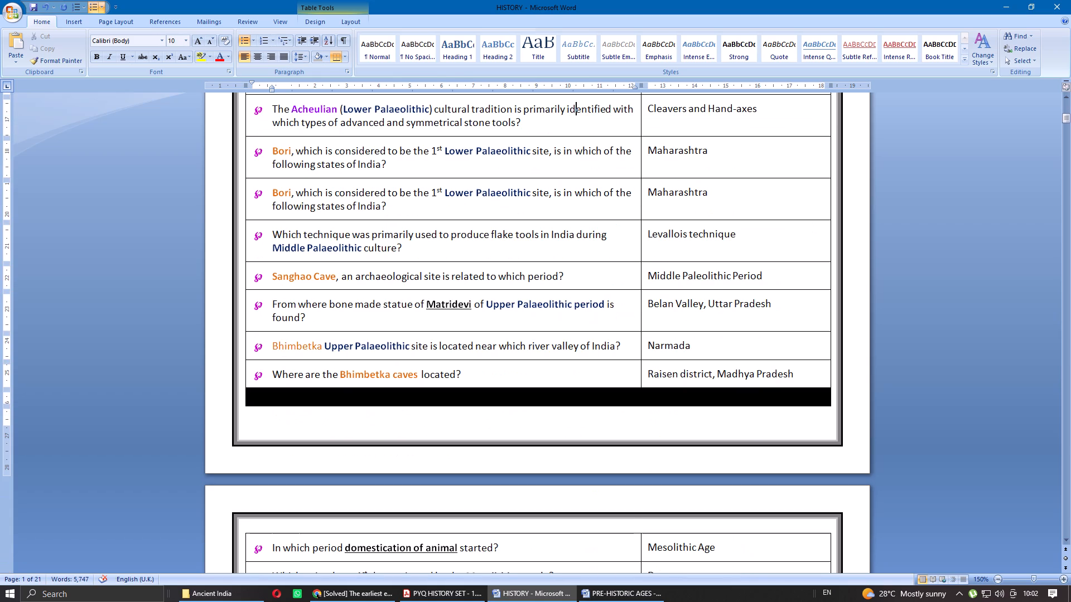
{"action": "scroll", "coordinate": [553, 312], "scroll_direction": "down", "scroll_amount": 2}
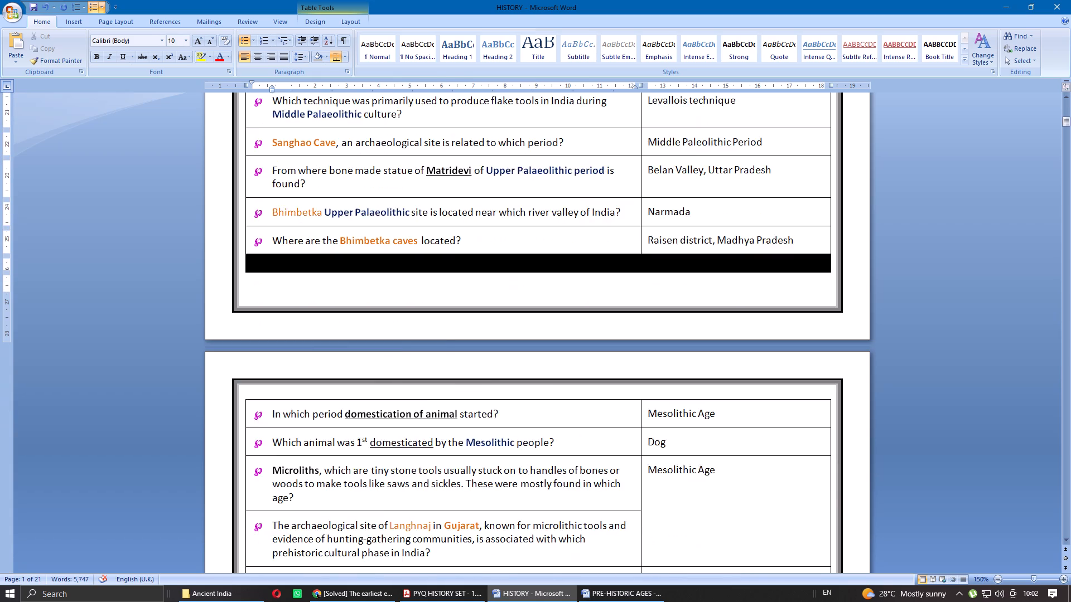
{"action": "scroll", "coordinate": [551, 315], "scroll_direction": "down", "scroll_amount": 2}
{"action": "scroll", "coordinate": [551, 315], "scroll_direction": "up", "scroll_amount": 10}
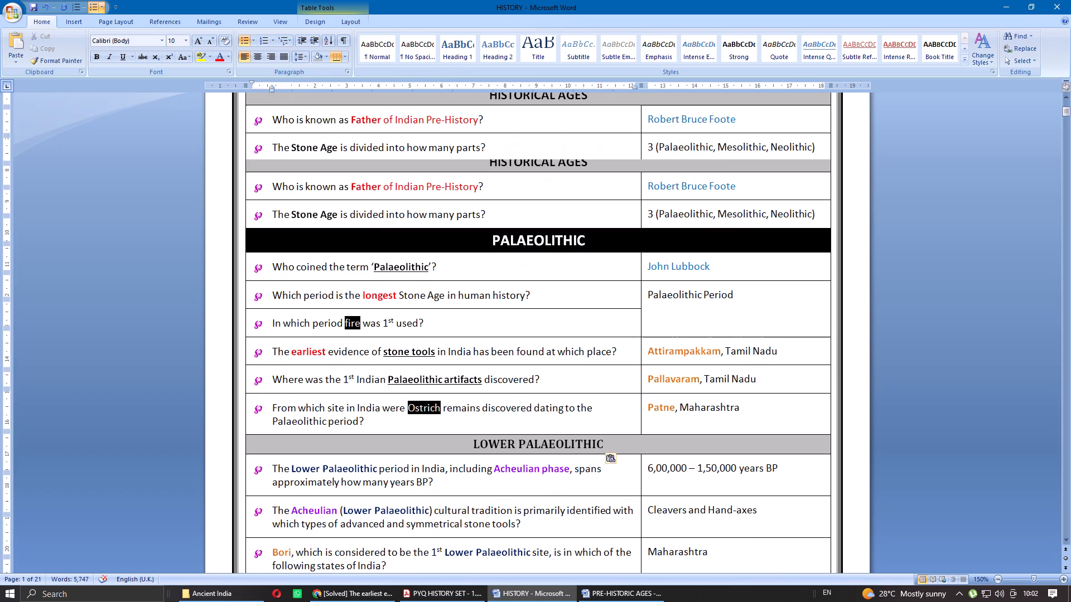
{"action": "scroll", "coordinate": [548, 317], "scroll_direction": "down", "scroll_amount": 6}
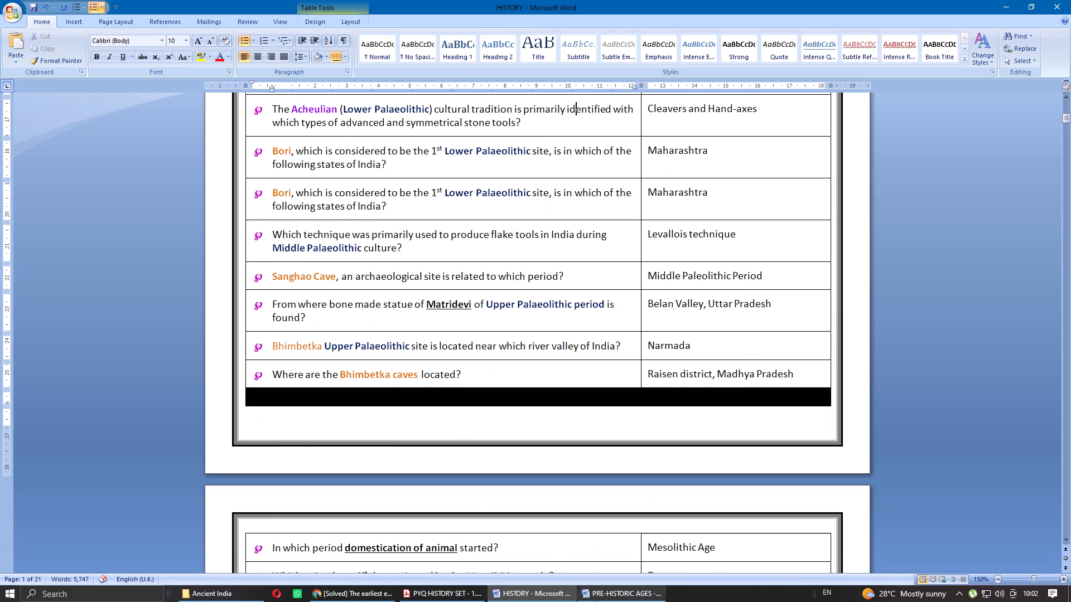
Copy the MESOLITHIC heading from PRE-HISTORIC AGES into the empty black row below the Bhimbetka caves question in HISTORY.
{"action": "left_click", "coordinate": [597, 601]}
{"action": "scroll", "coordinate": [546, 483], "scroll_direction": "down", "scroll_amount": 4}
{"action": "double_click", "coordinate": [541, 470]}
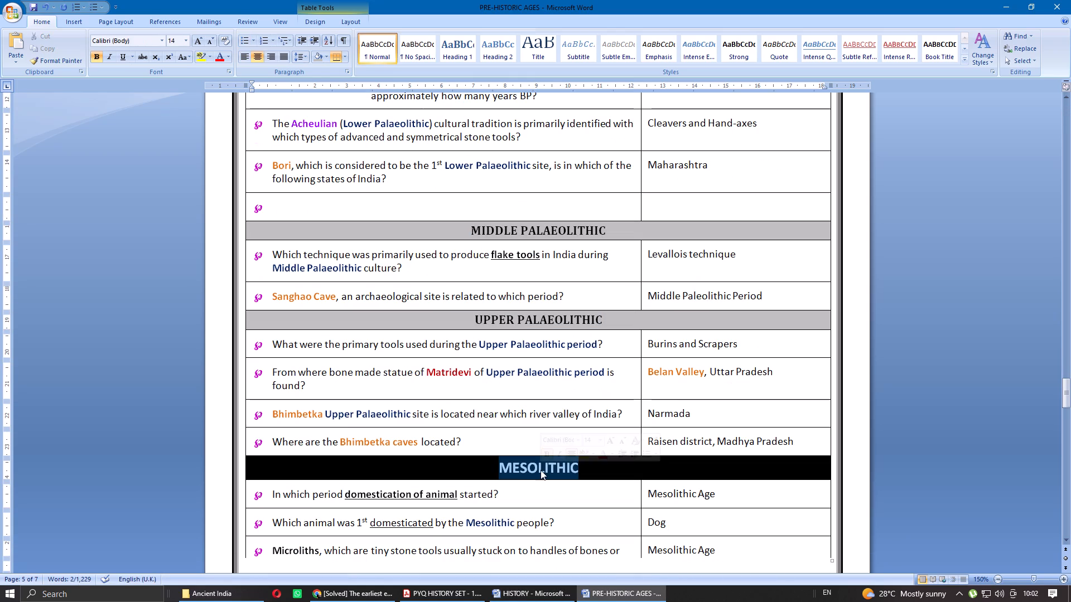
{"action": "key", "text": "ctrl+c"}
{"action": "left_click", "coordinate": [561, 600]}
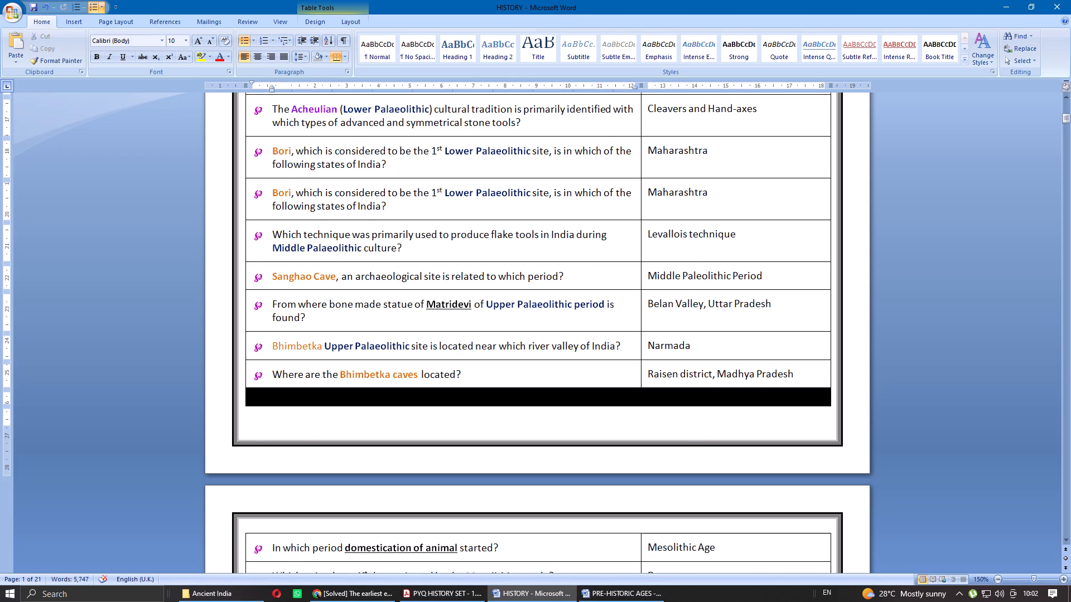
{"action": "left_click", "coordinate": [527, 401]}
{"action": "key", "text": "ctrl+v"}
Copy the NEOLITHIC heading from PRE-HISTORIC AGES into the empty black row above the question on who coined 'Neolithic' in HISTORY.
{"action": "scroll", "coordinate": [546, 417], "scroll_direction": "down", "scroll_amount": 7}
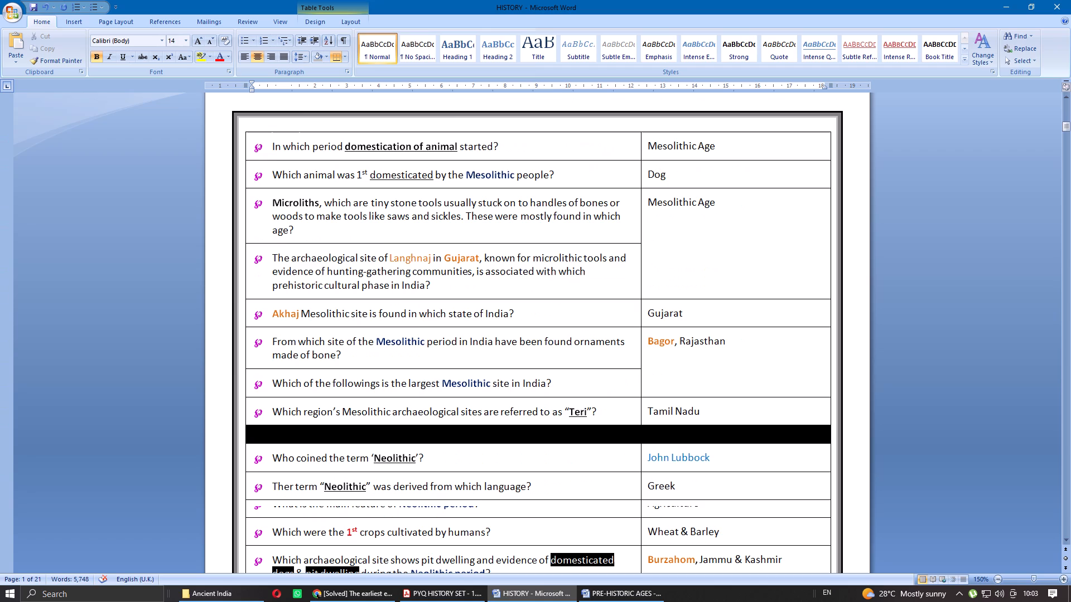
{"action": "left_click", "coordinate": [589, 600]}
{"action": "scroll", "coordinate": [559, 497], "scroll_direction": "down", "scroll_amount": 8}
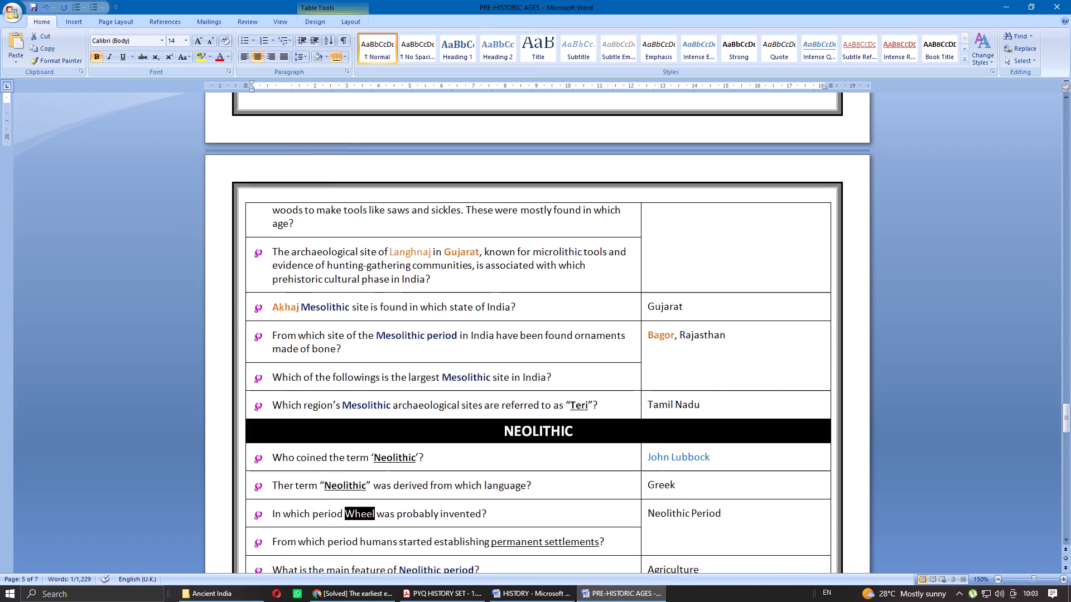
{"action": "double_click", "coordinate": [526, 357]}
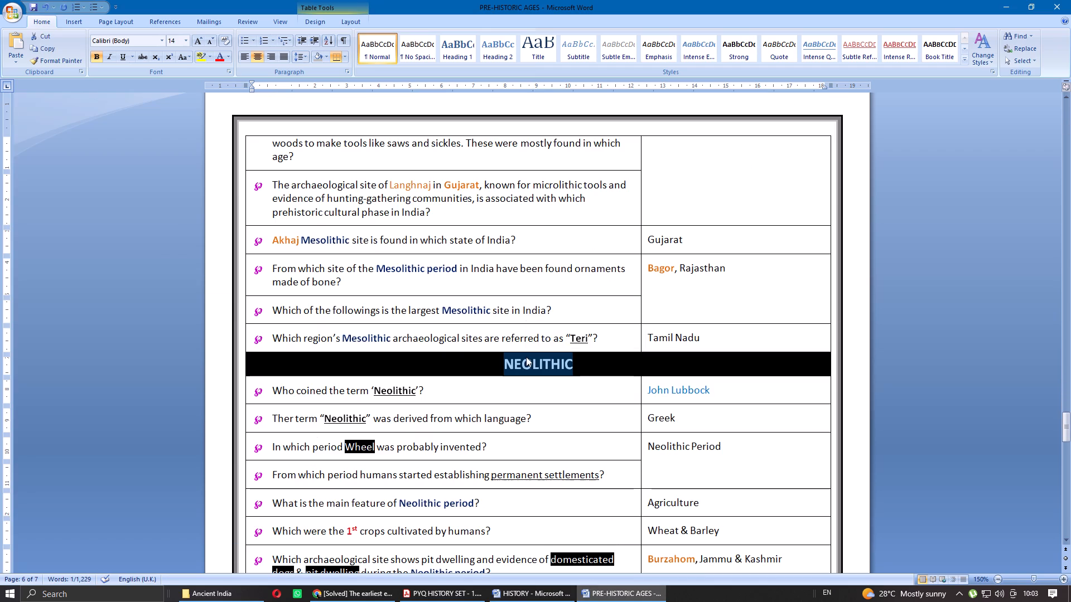
{"action": "key", "text": "ctrl+c"}
{"action": "left_click", "coordinate": [541, 601]}
{"action": "left_click", "coordinate": [537, 368]}
{"action": "key", "text": "ctrl+v"}
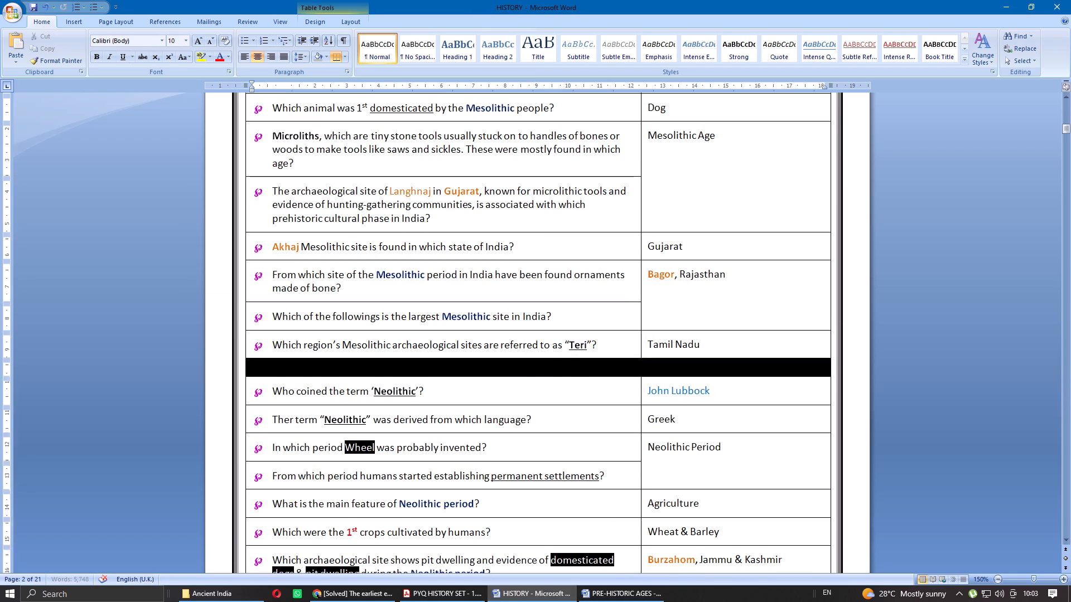
Switch to the PRE-HISTORIC AGES document and look through the NEOLITHIC section for the next heading.
{"action": "left_click", "coordinate": [602, 601]}
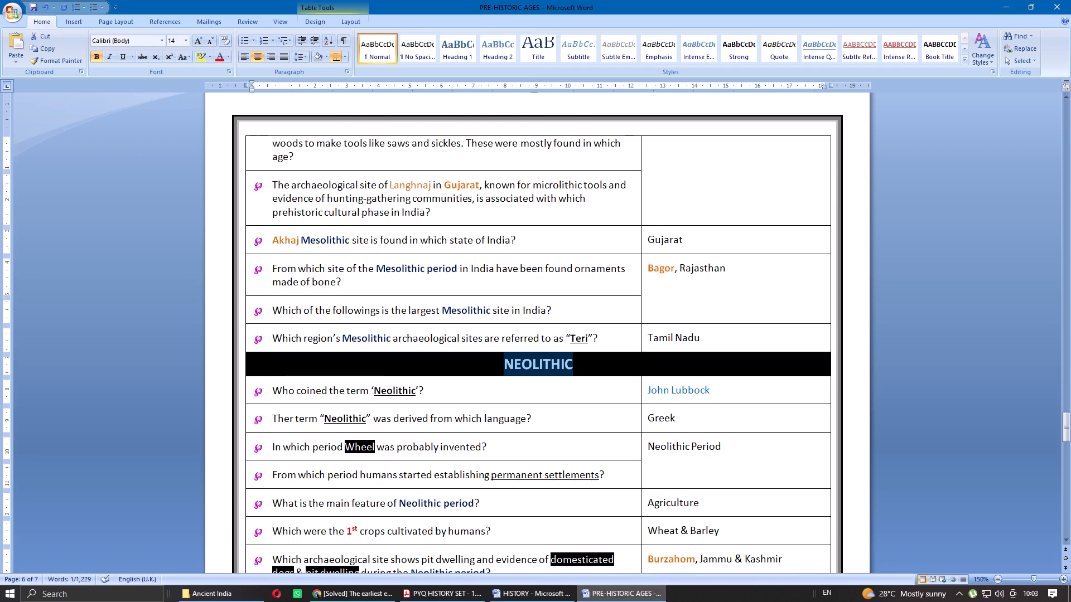
{"action": "scroll", "coordinate": [577, 461], "scroll_direction": "down", "scroll_amount": 1}
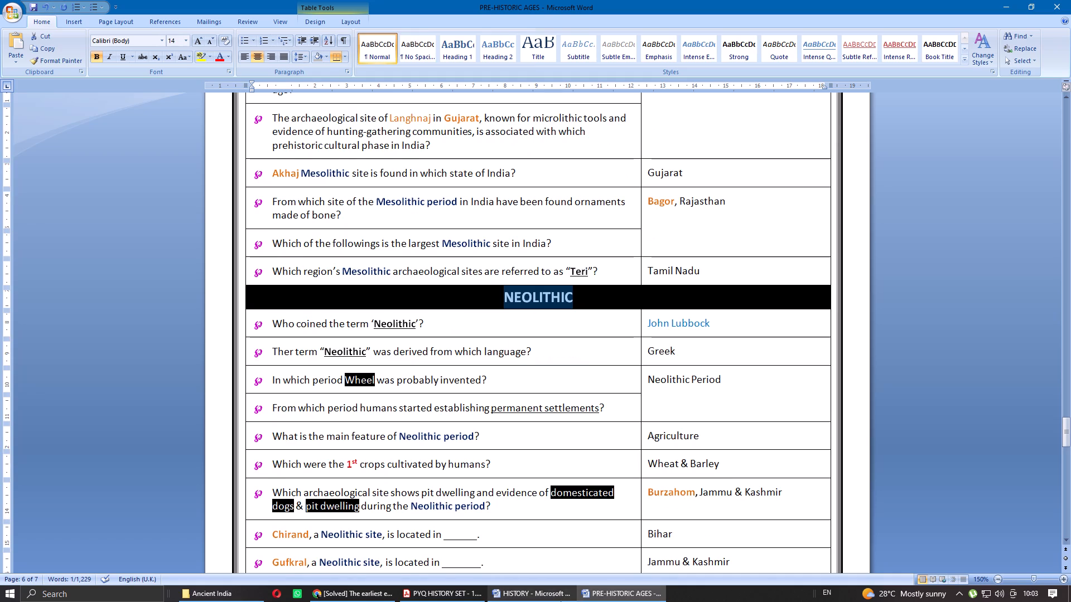